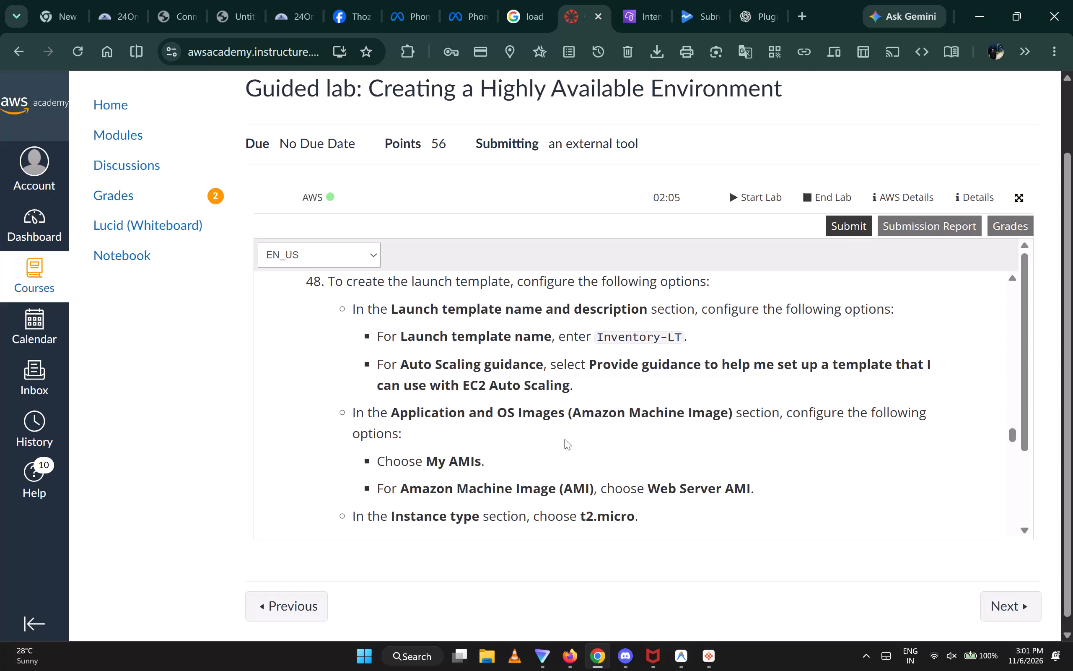
Check the lab's Task 3.2 instructions, switch to the AWS console, search for ec2 and open the EC2 service dashboard.
scroll(554, 398, up, 2)
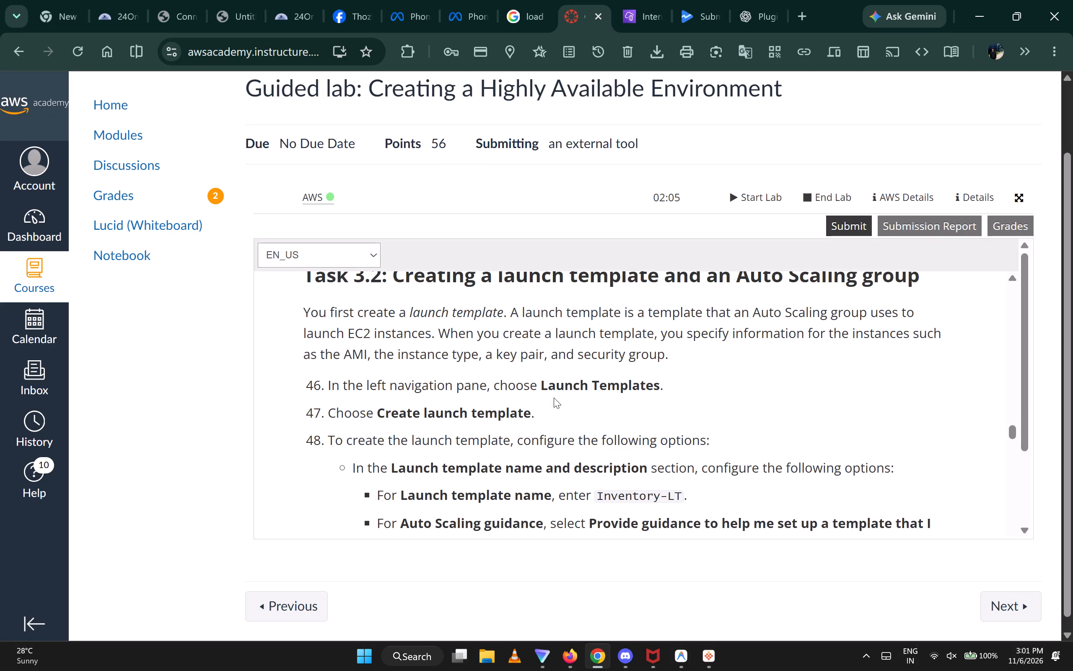
scroll(554, 398, up, 2)
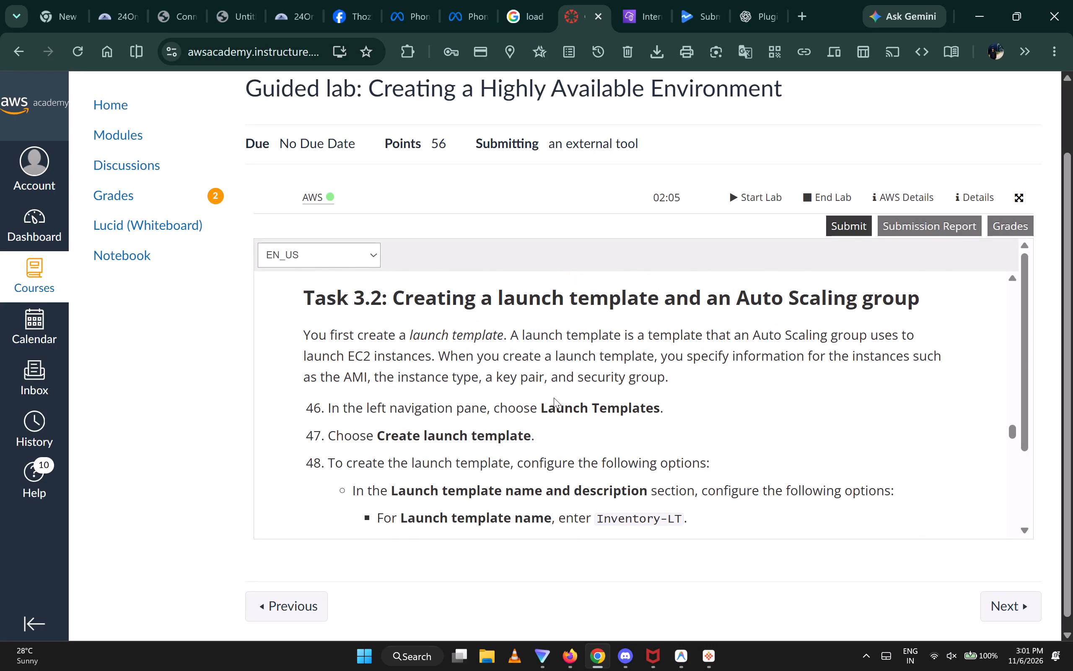
scroll(554, 398, up, 1)
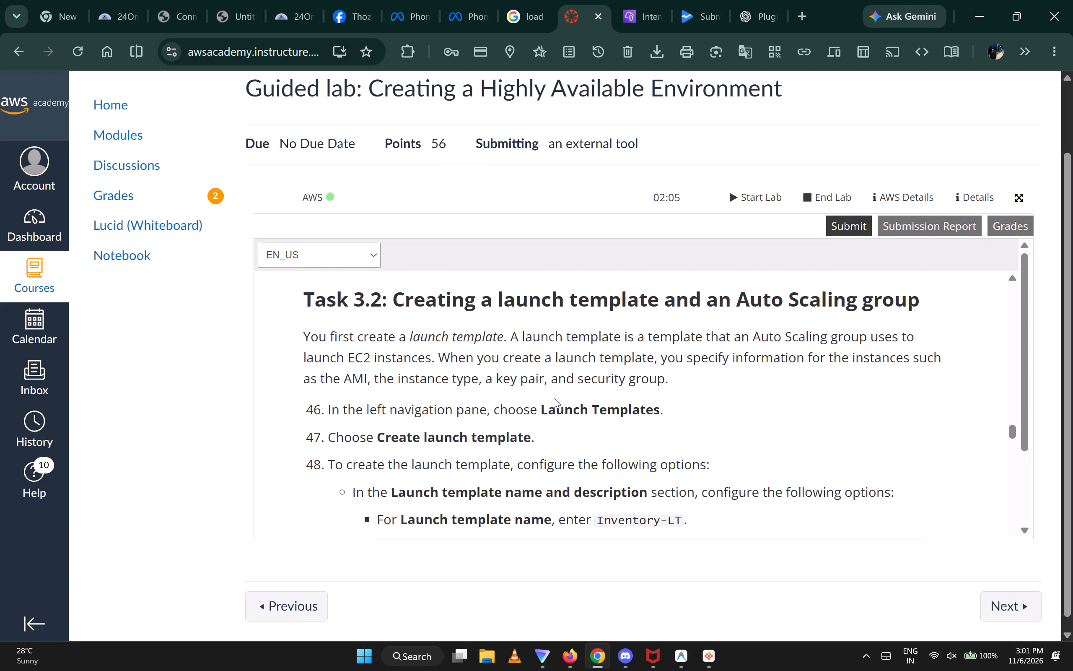
scroll(554, 398, up, 1)
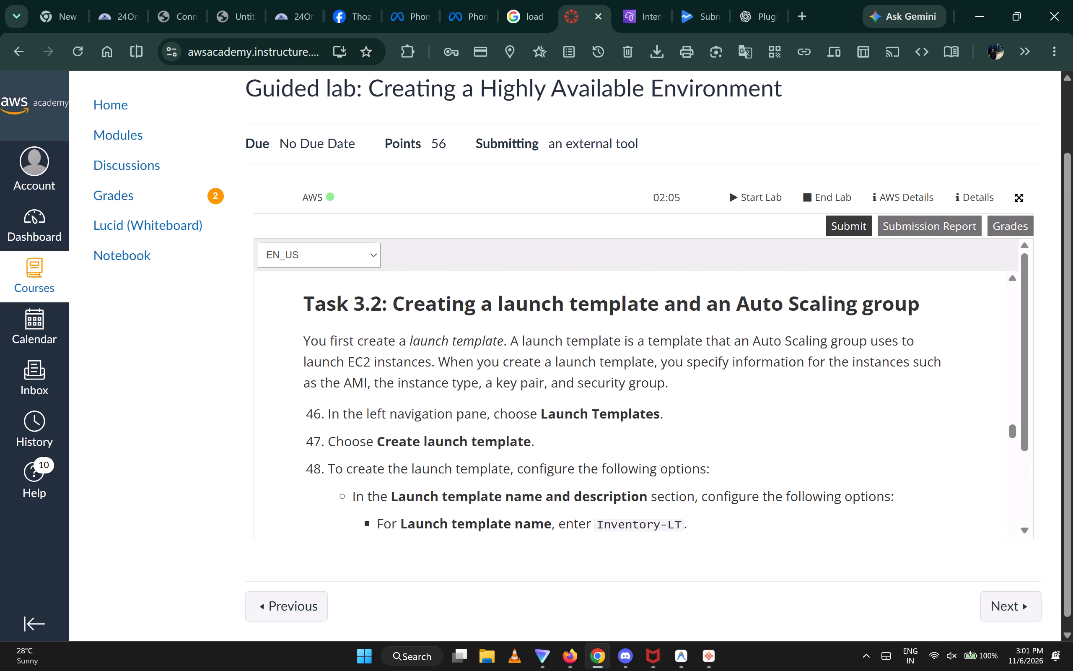
click(645, 5)
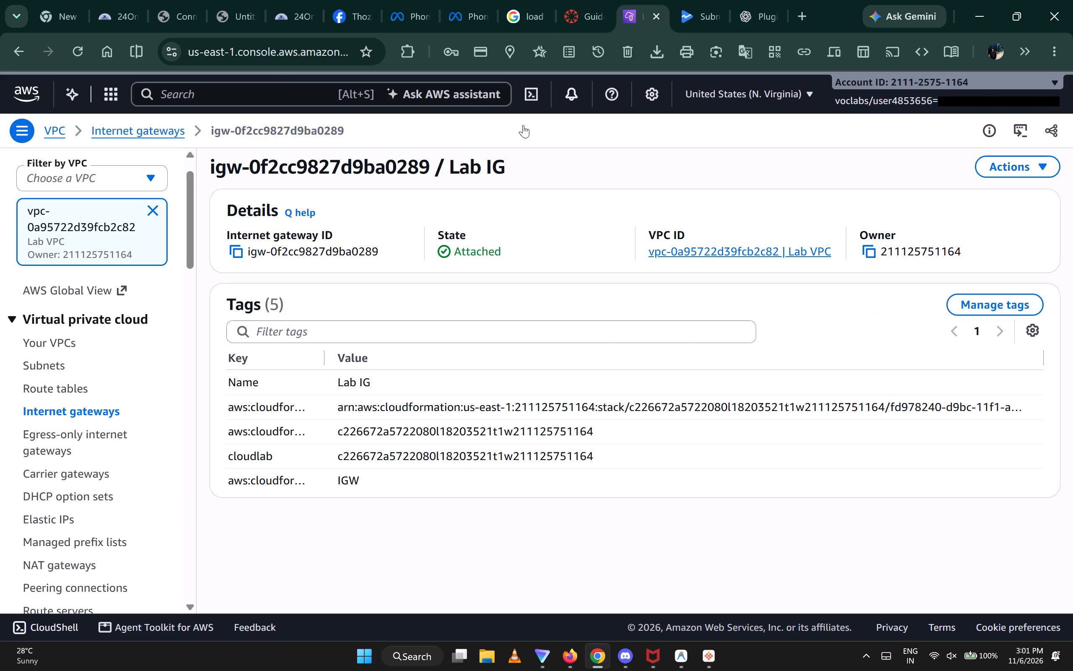
click(276, 79)
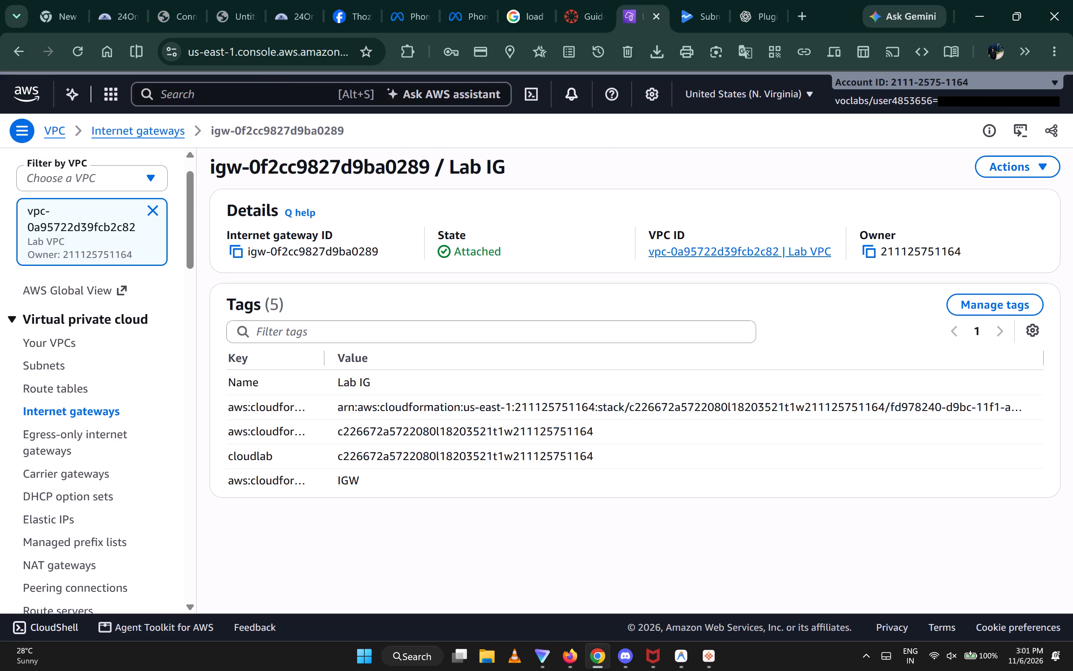
click(269, 97)
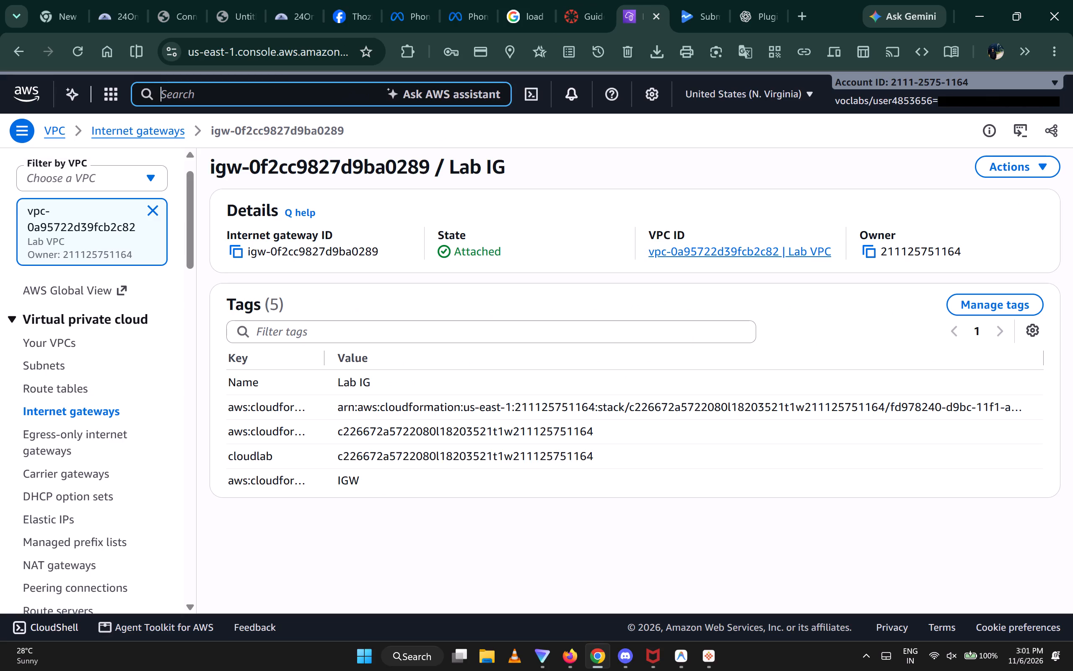
text(ec2)
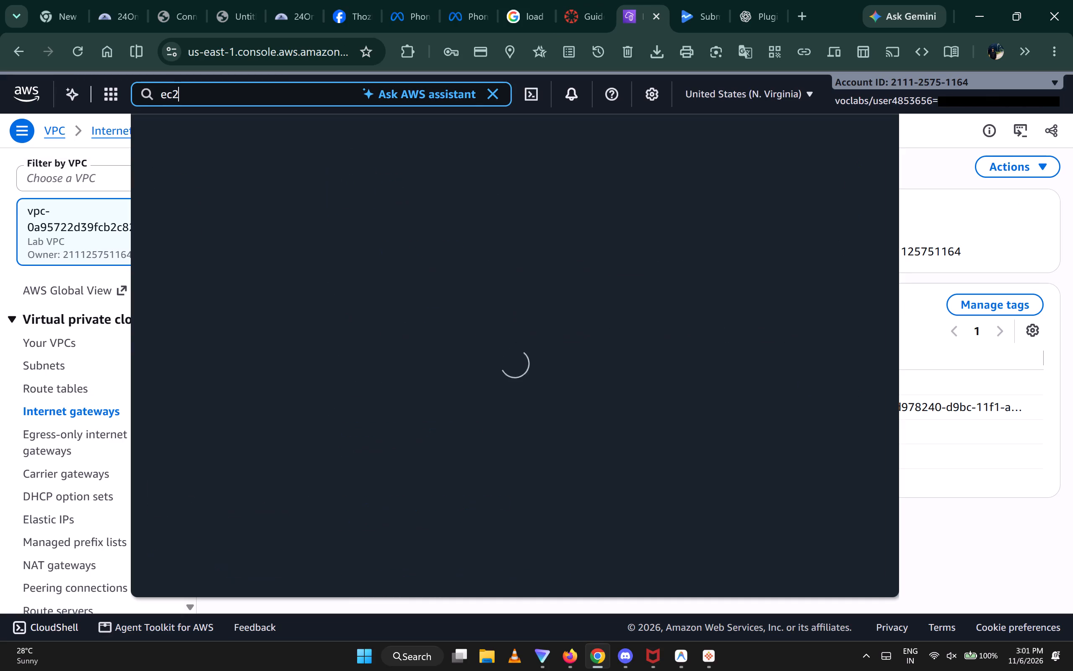
click(398, 187)
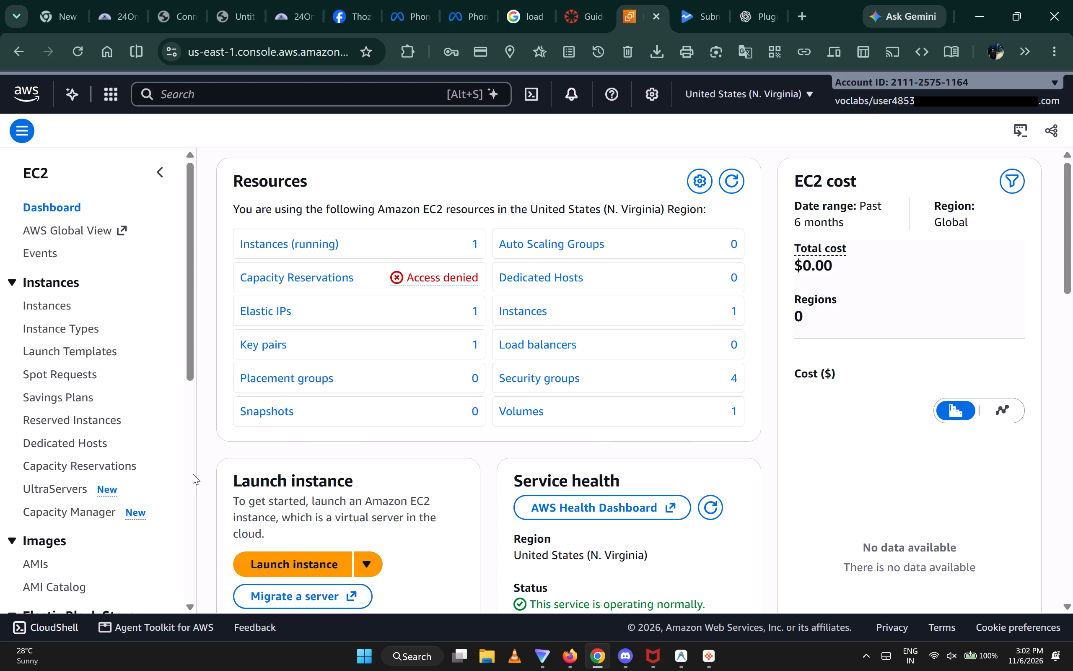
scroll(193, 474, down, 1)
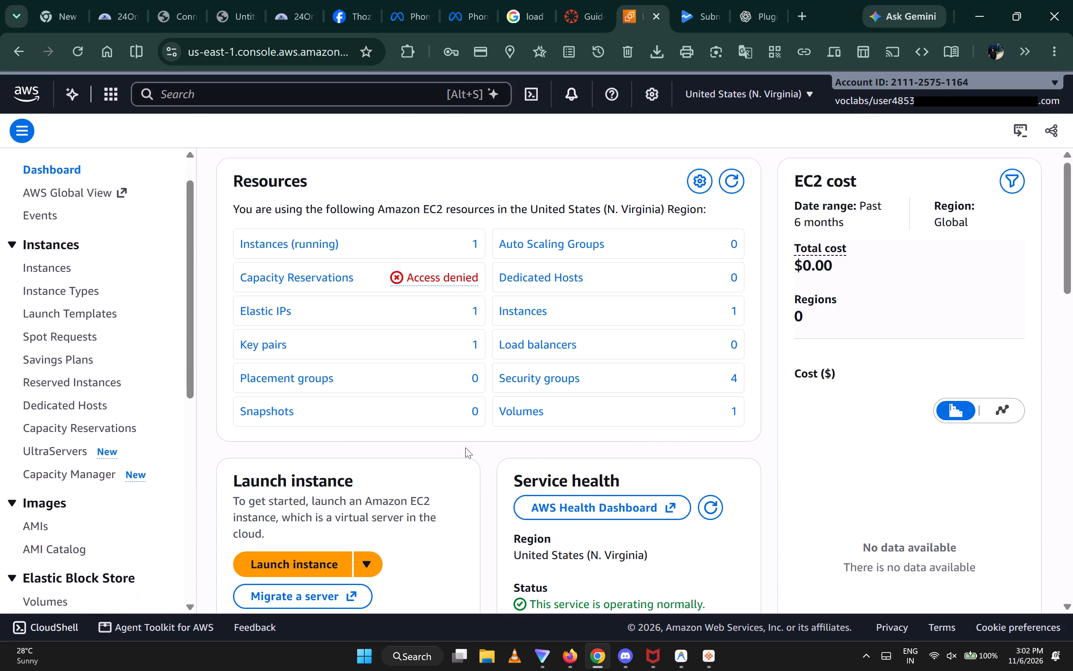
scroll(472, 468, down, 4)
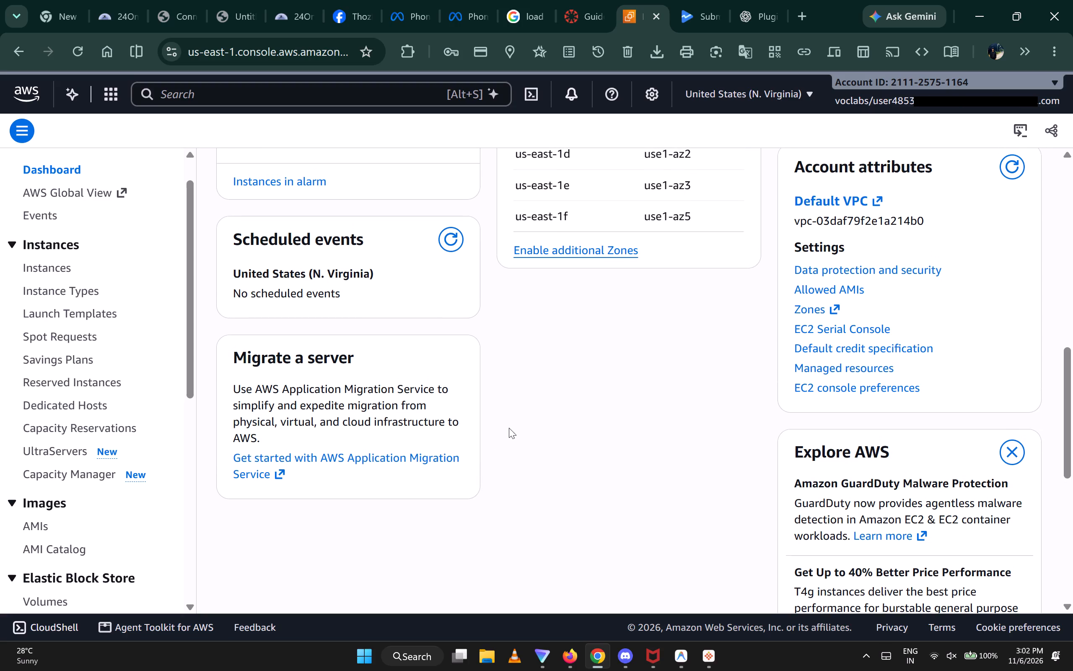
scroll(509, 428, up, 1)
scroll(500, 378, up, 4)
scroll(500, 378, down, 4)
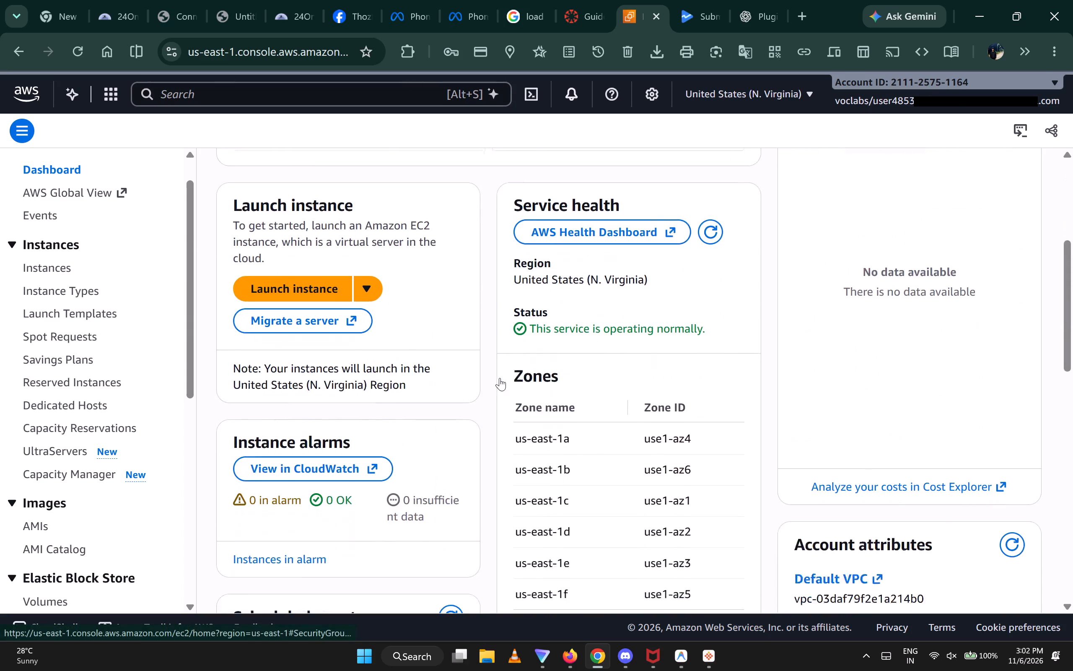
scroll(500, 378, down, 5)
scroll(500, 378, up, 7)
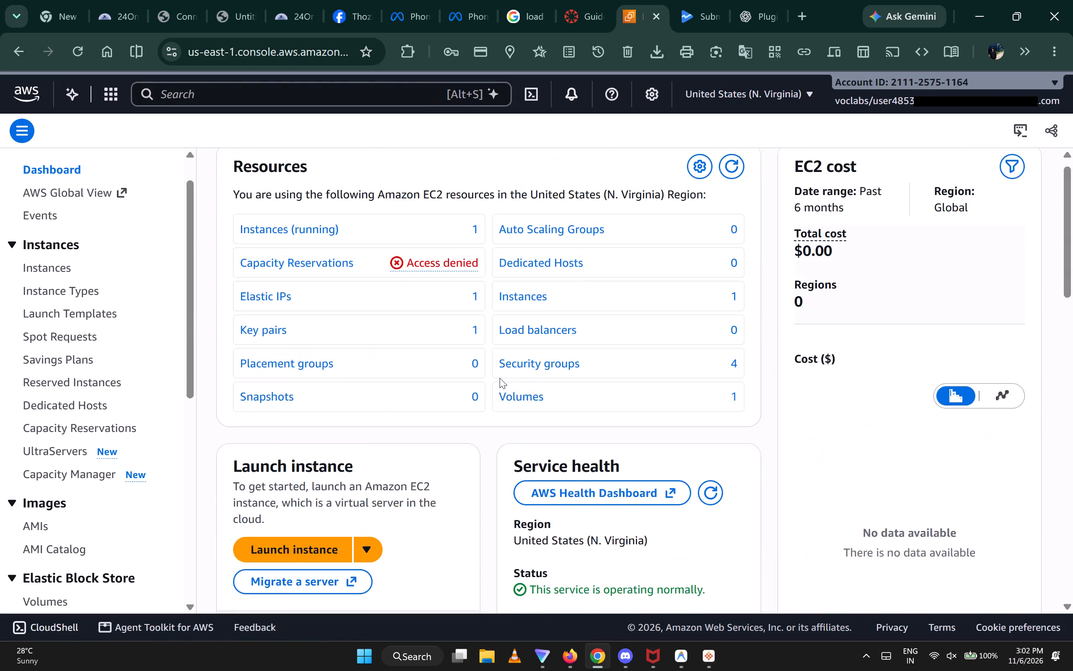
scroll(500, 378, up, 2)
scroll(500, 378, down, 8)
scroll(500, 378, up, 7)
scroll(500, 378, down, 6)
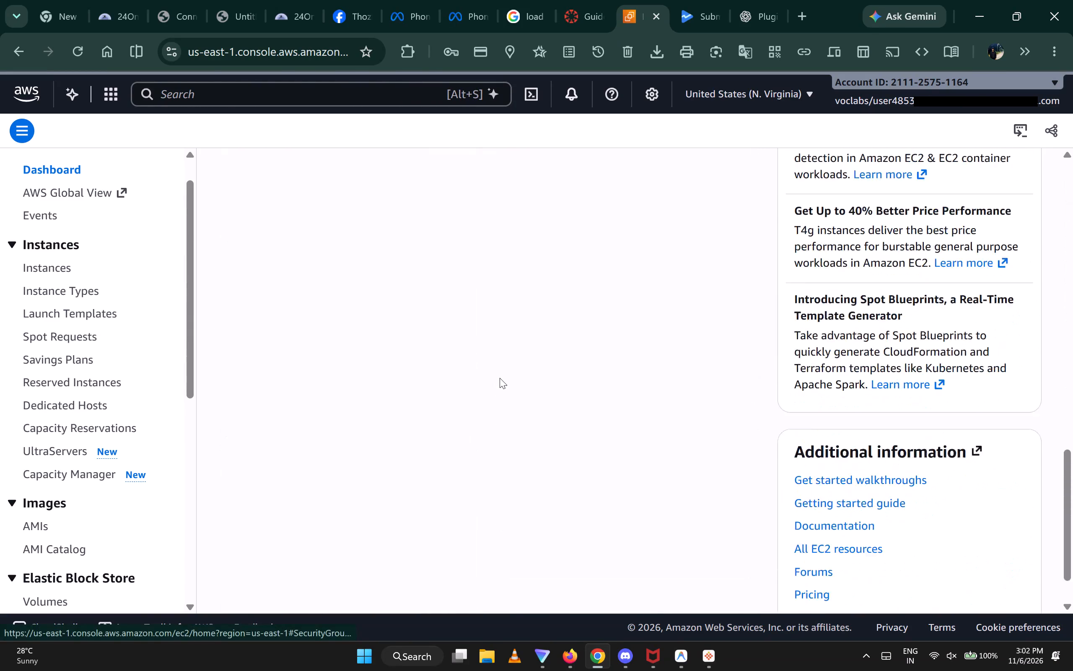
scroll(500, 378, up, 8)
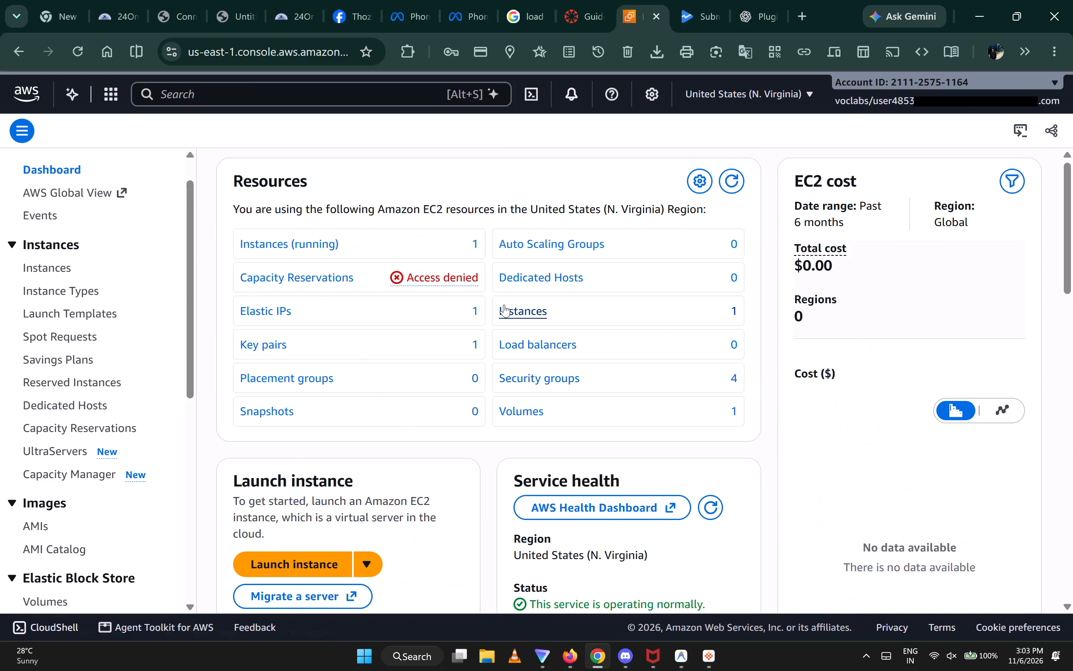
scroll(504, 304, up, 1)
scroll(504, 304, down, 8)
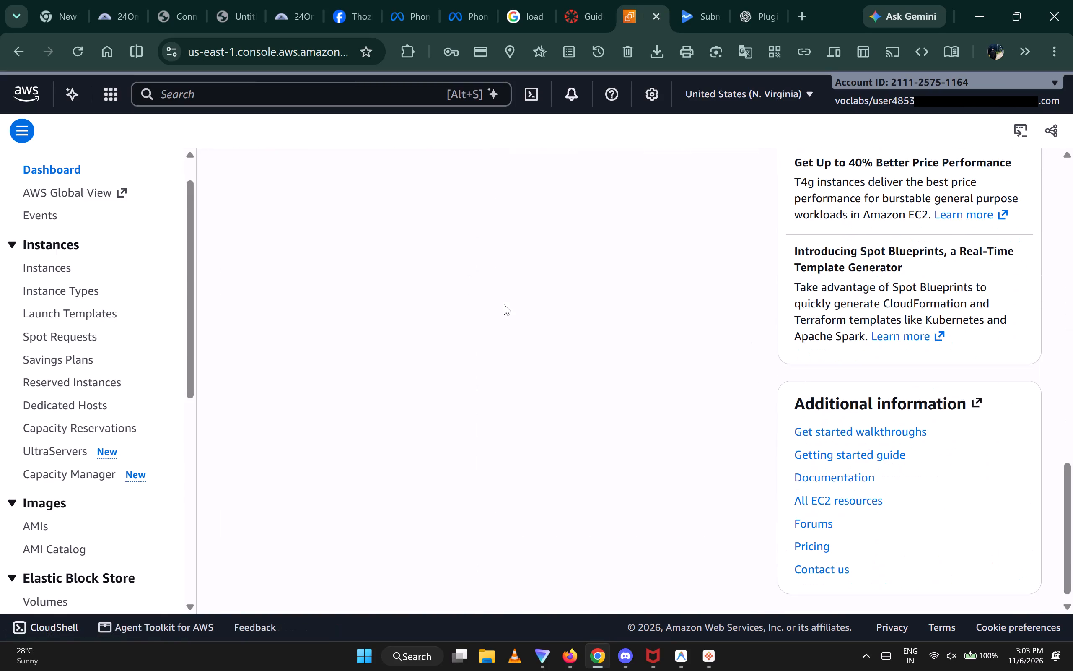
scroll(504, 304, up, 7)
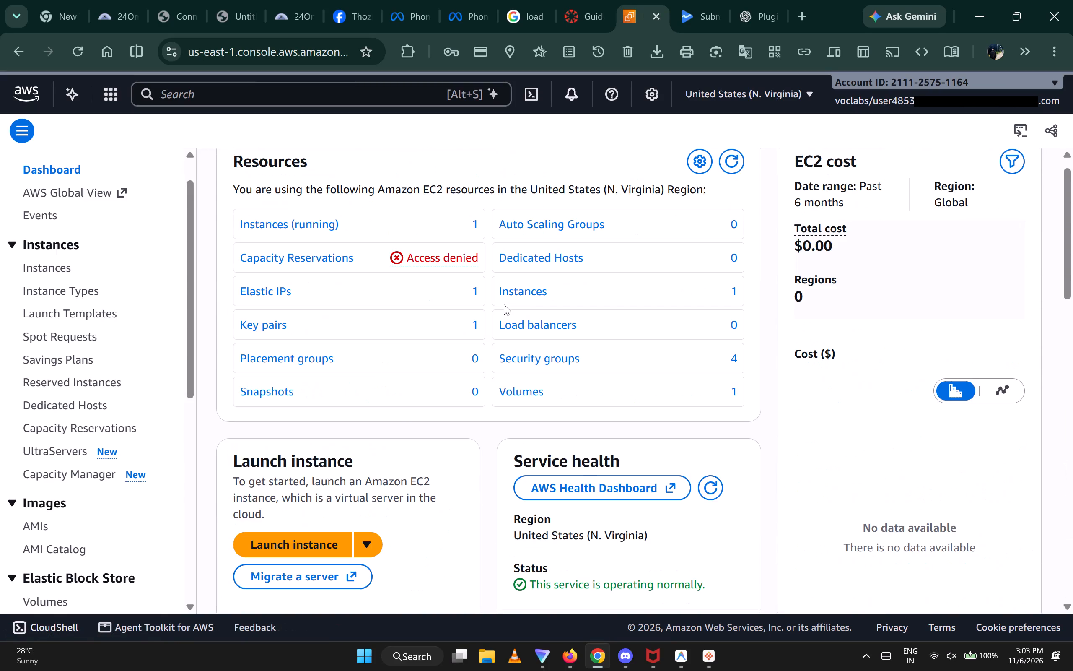
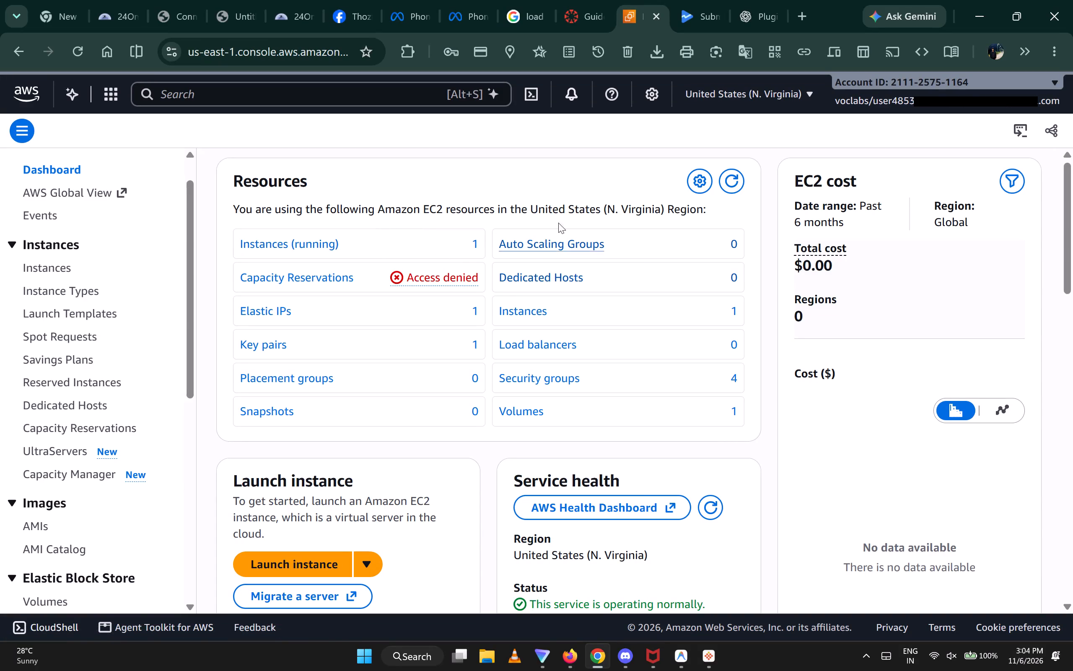
Switch to Strawberry, review the latest progress in the daily LinkedIn posts automation chat, and return to Chrome.
click(707, 665)
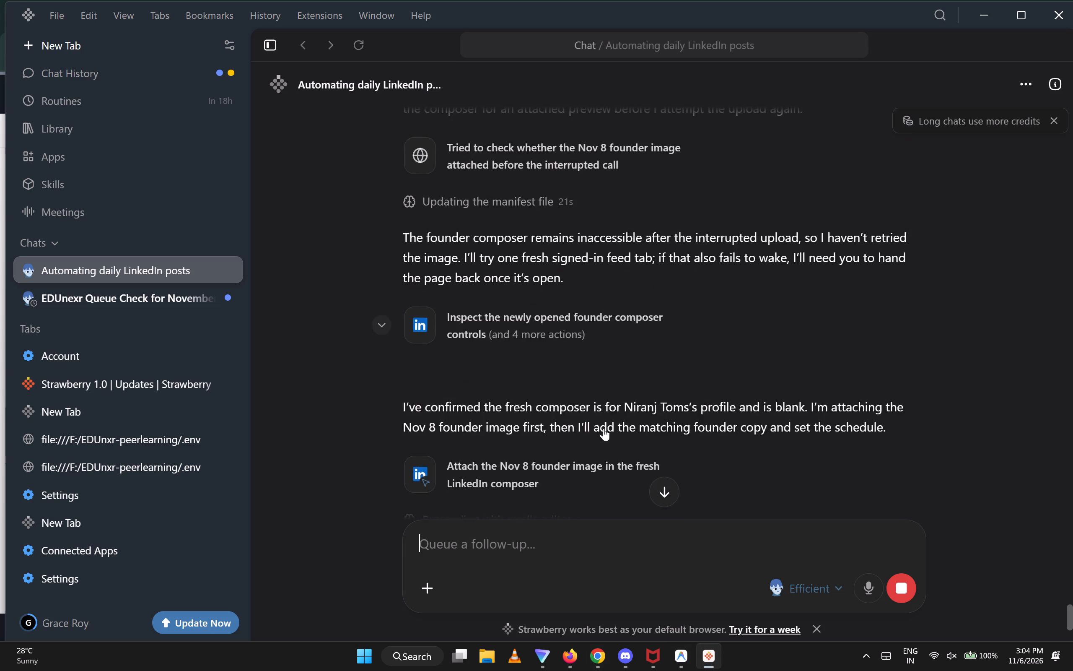
scroll(604, 428, down, 12)
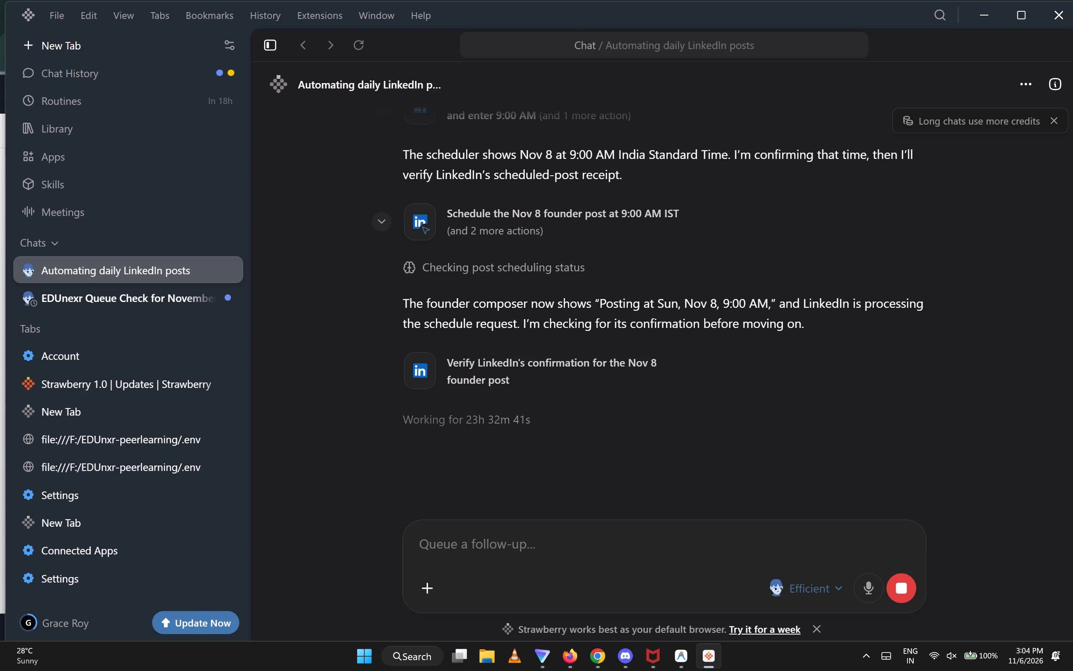
scroll(656, 310, down, 1)
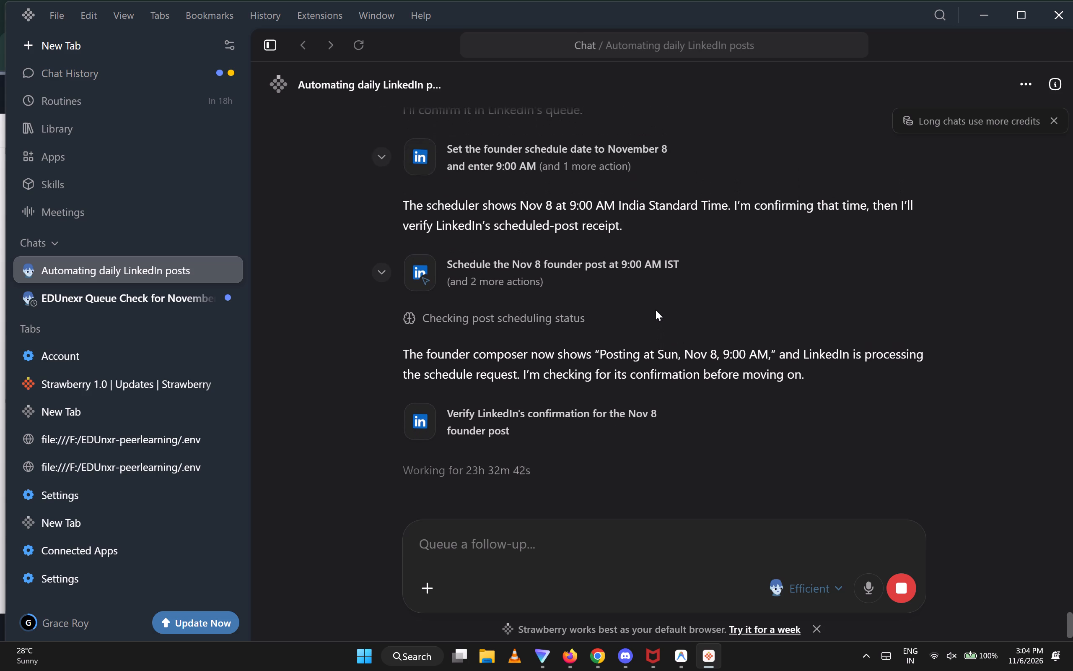
scroll(656, 310, down, 1)
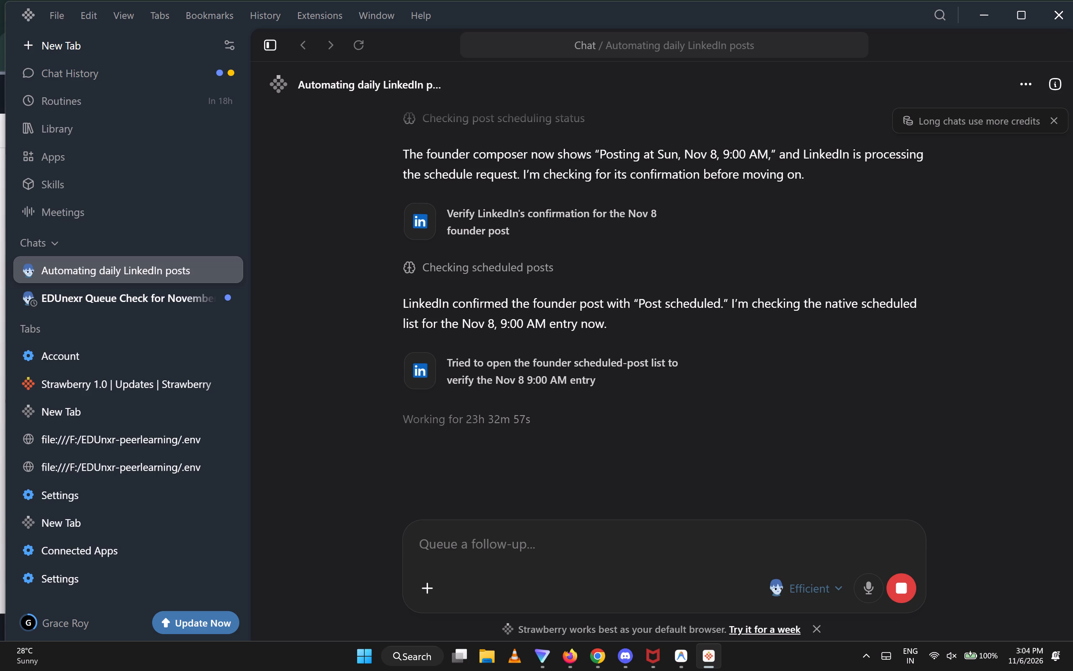
click(607, 657)
Open the EC2 launch templates page and start creating a new launch template.
scroll(437, 411, down, 1)
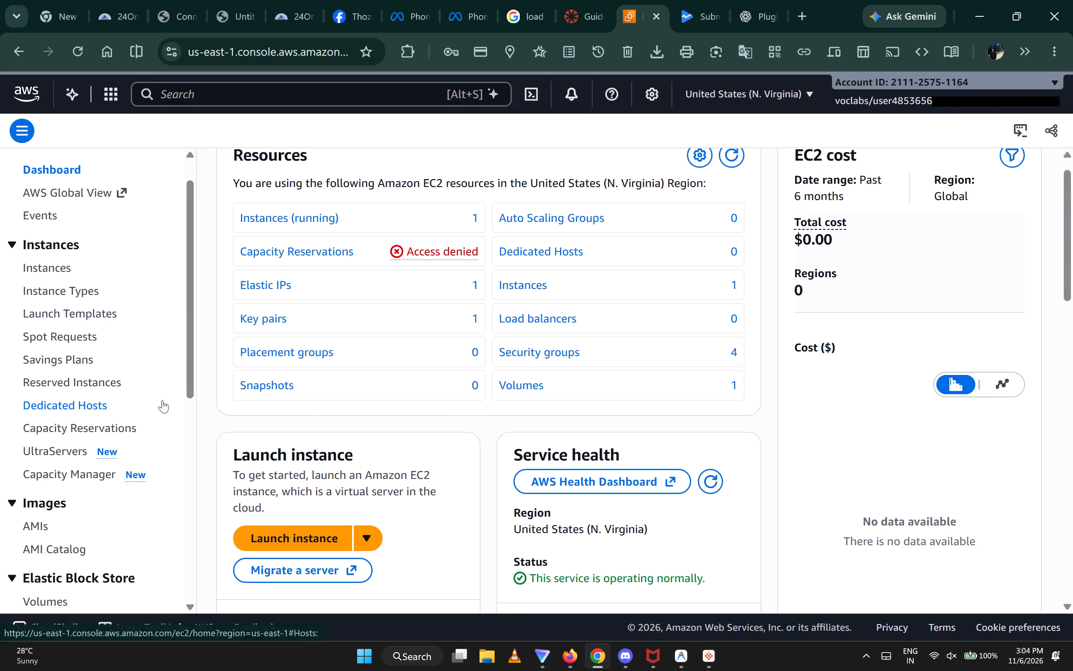
click(86, 317)
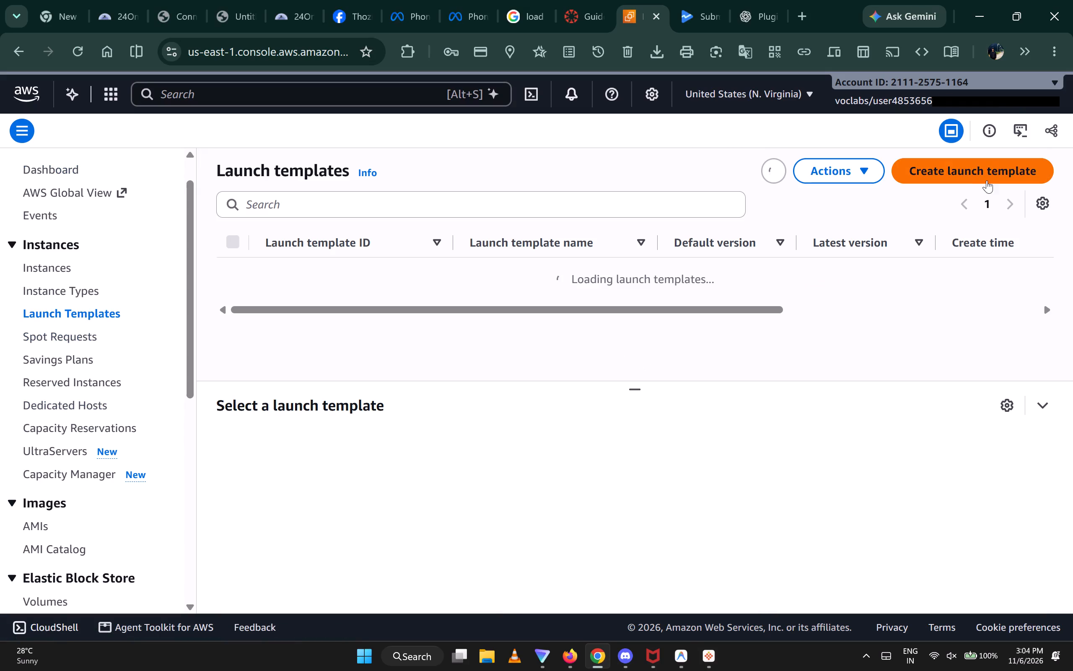
click(987, 180)
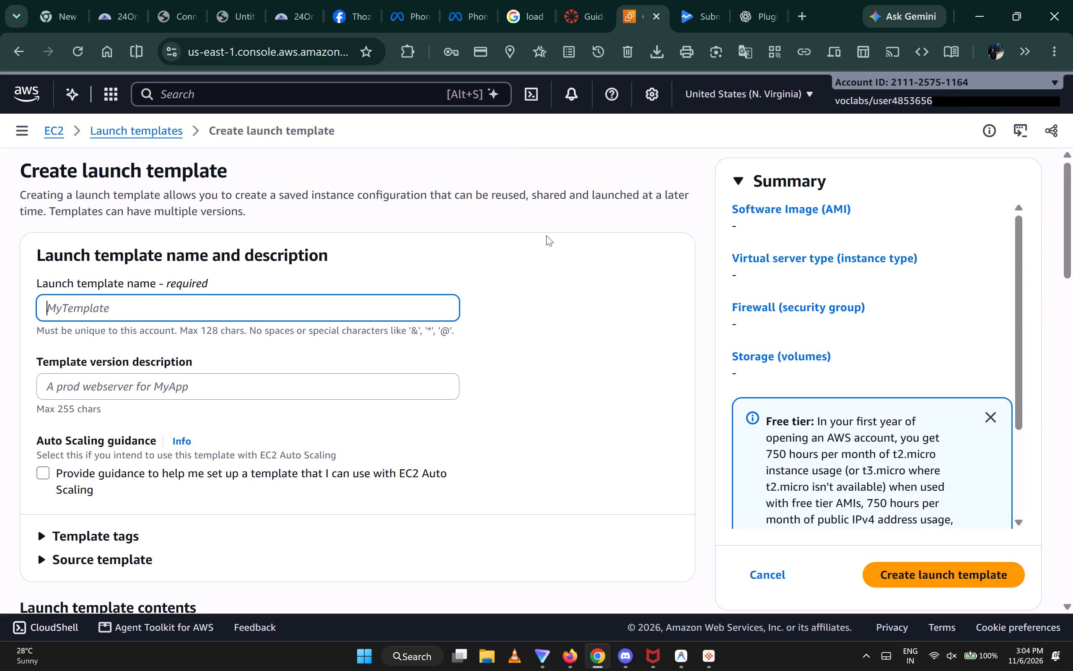
Copy the launch template name from the lab instructions and name the new template Inventory-LT.
click(583, 10)
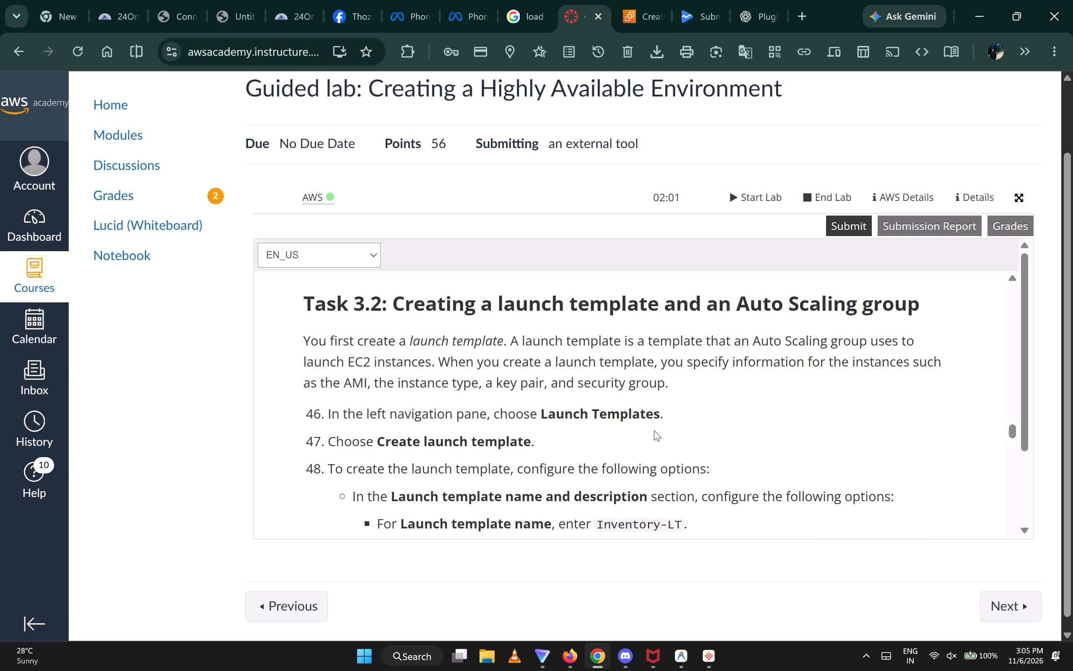
scroll(654, 430, down, 1)
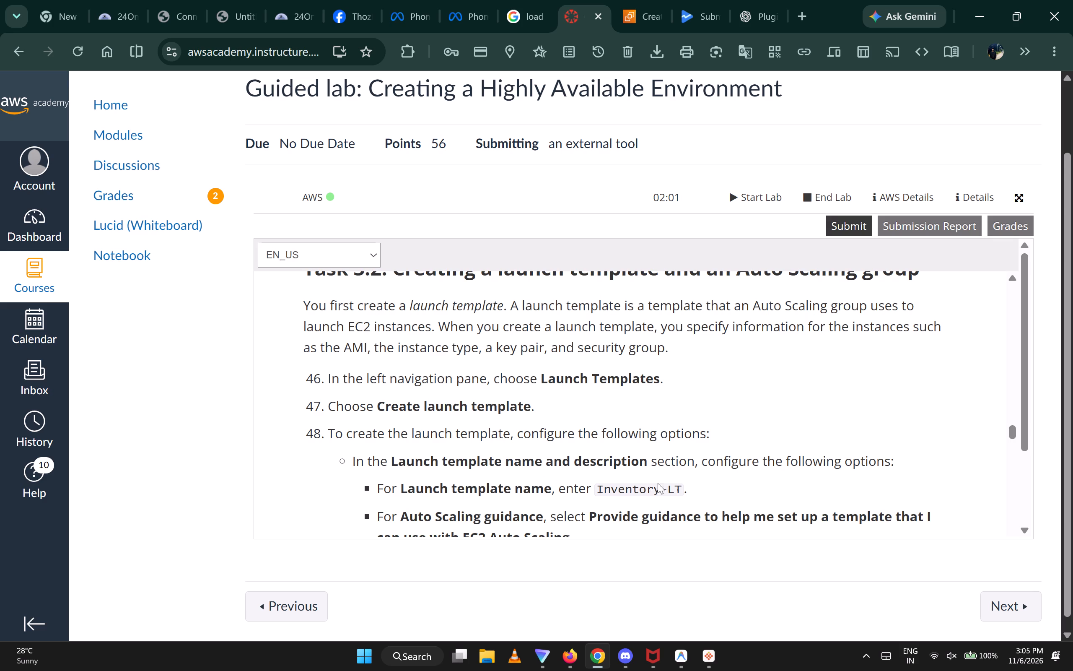
drag(695, 485, 596, 494)
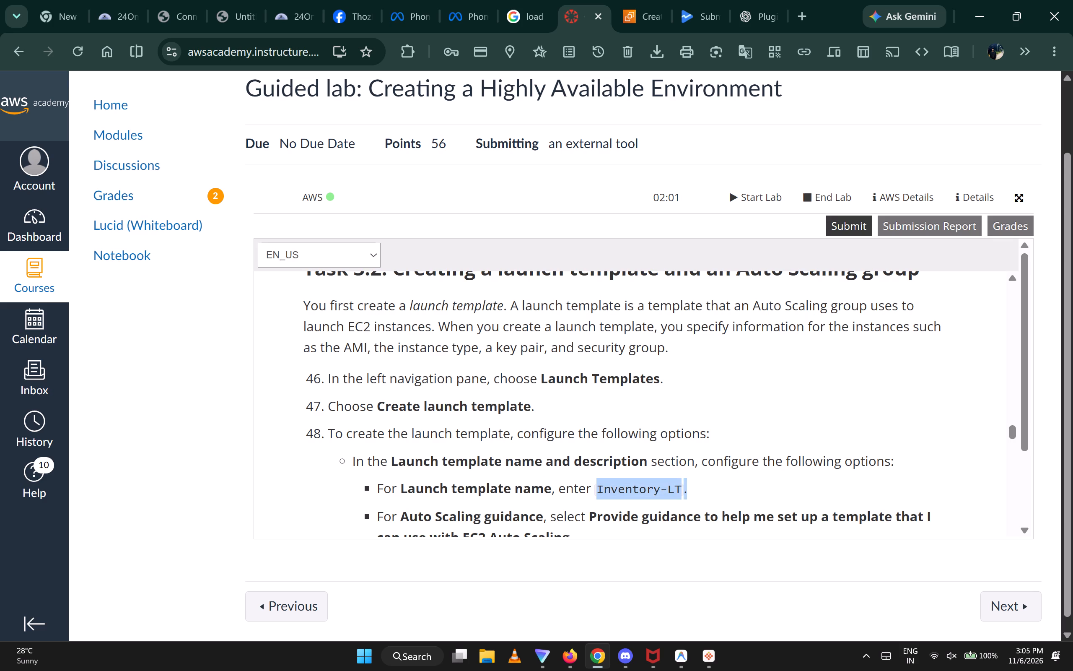
key(ctrl+c)
click(637, 13)
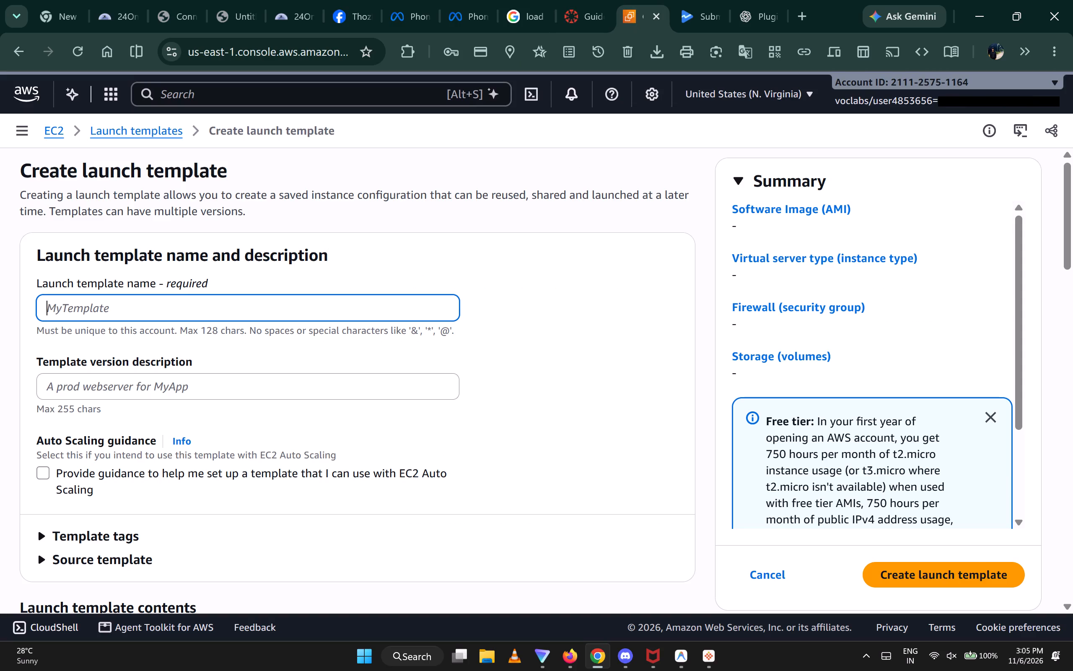
key(ctrl+v)
key(BackSpace)
Check the lab's next template settings and enable the Auto Scaling guidance option for the launch template.
click(581, 10)
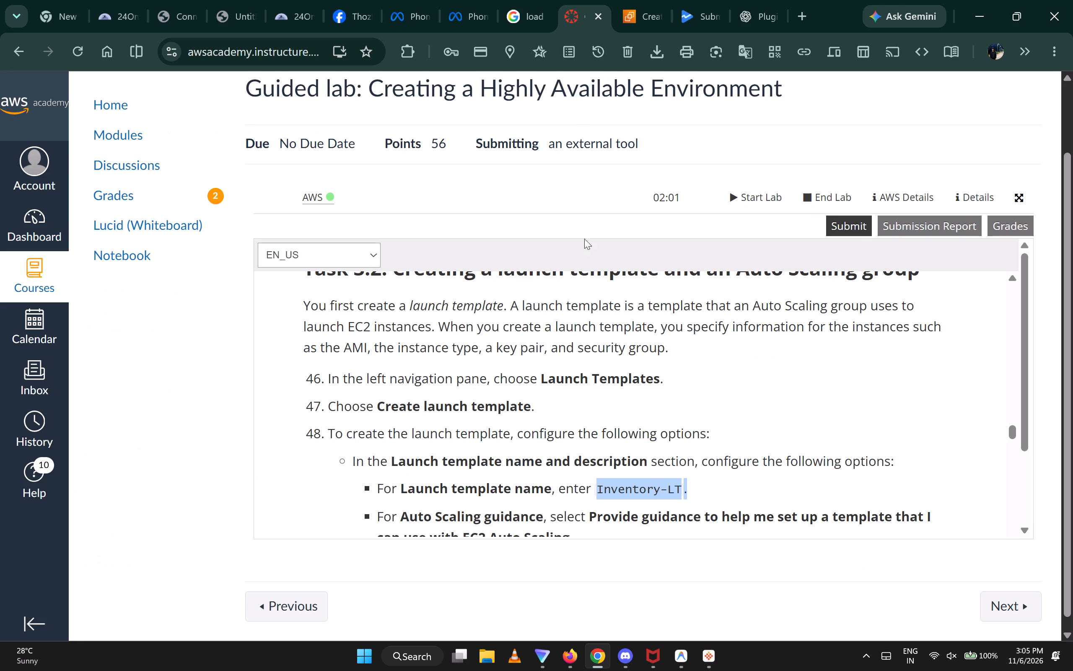
scroll(625, 406, down, 2)
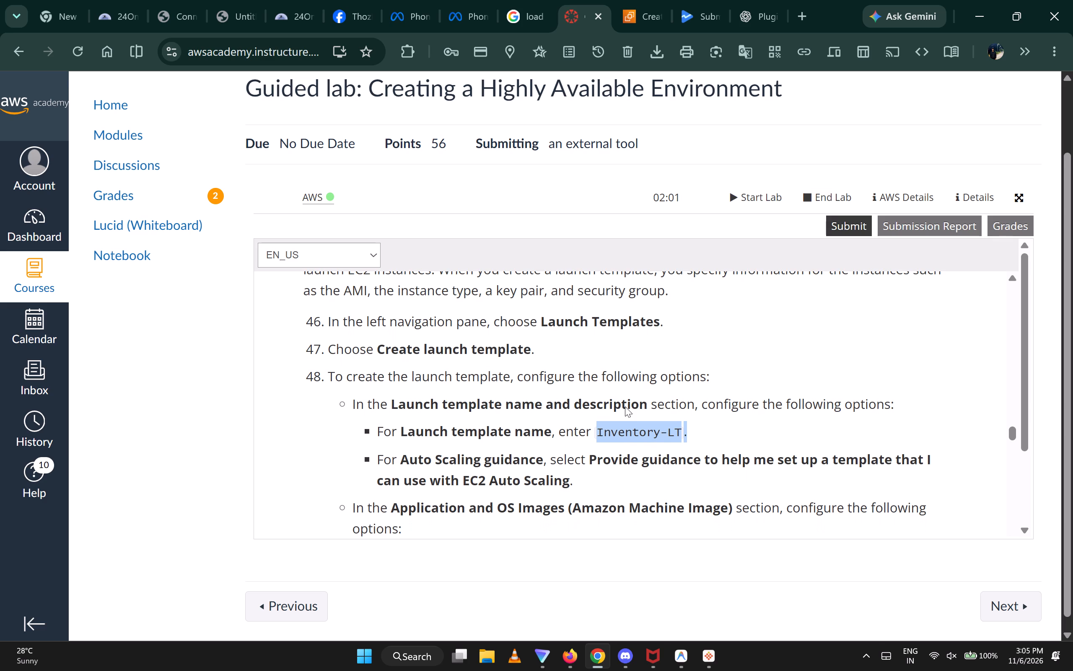
scroll(625, 406, left, 2)
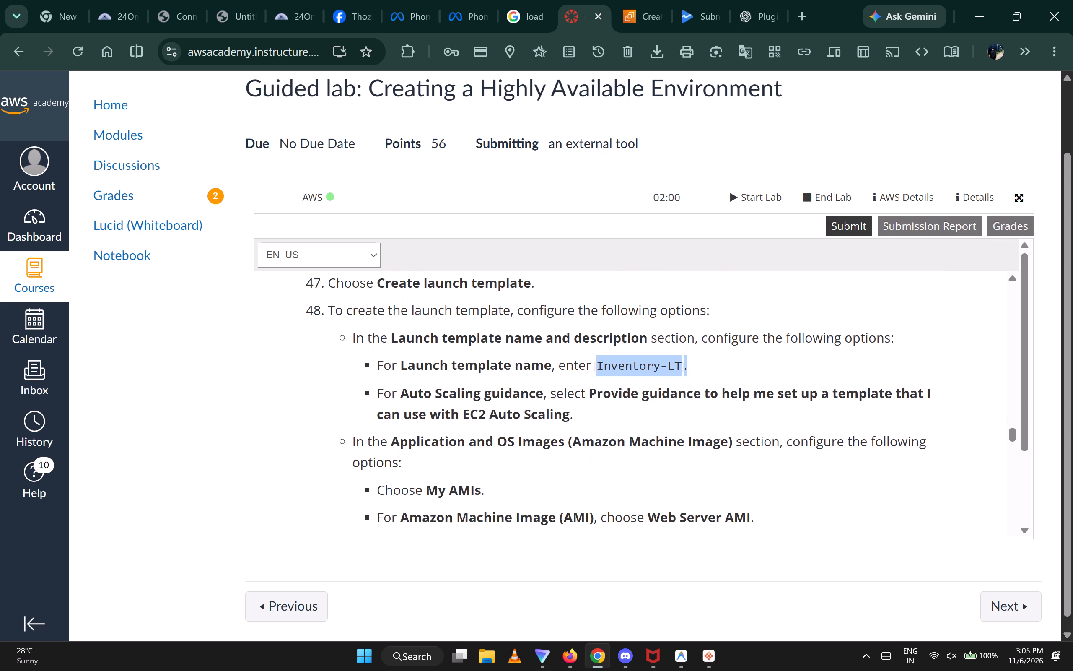
scroll(625, 406, left, 2)
click(638, 21)
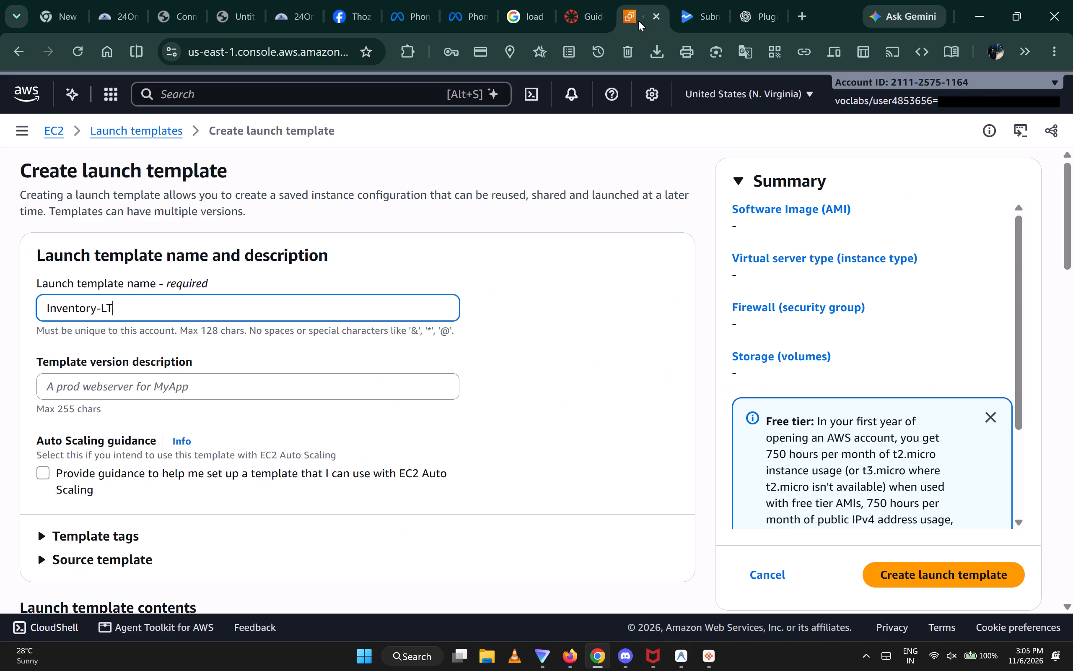
scroll(571, 247, down, 1)
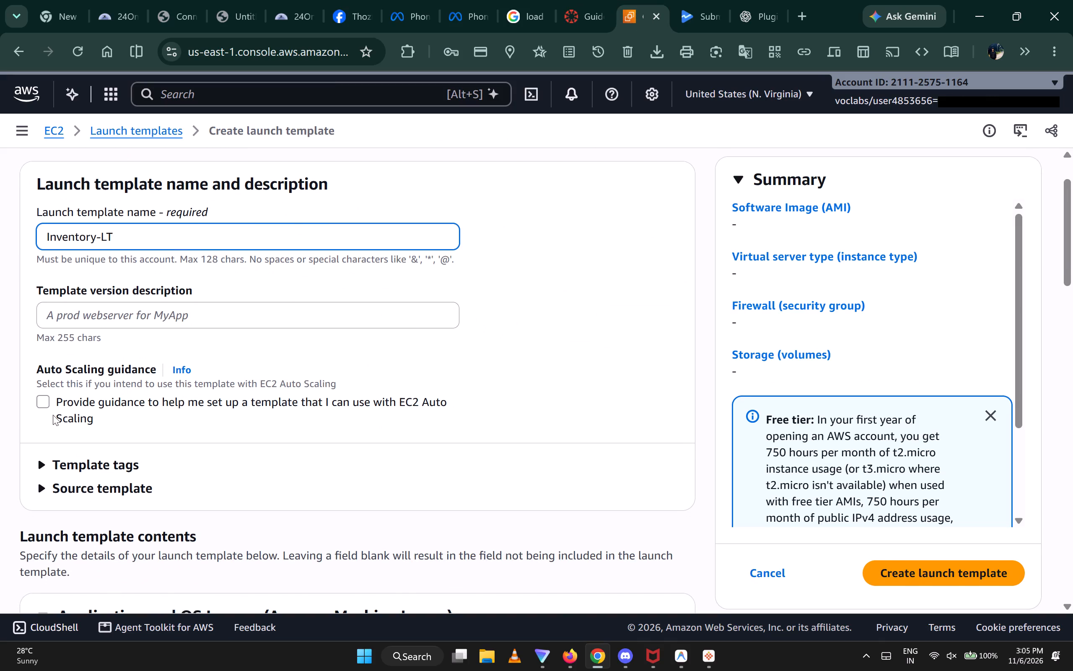
click(44, 401)
Examine the template form's AMI and instance sections and compare them with the lab's AMI and instance type instructions.
scroll(315, 391, down, 5)
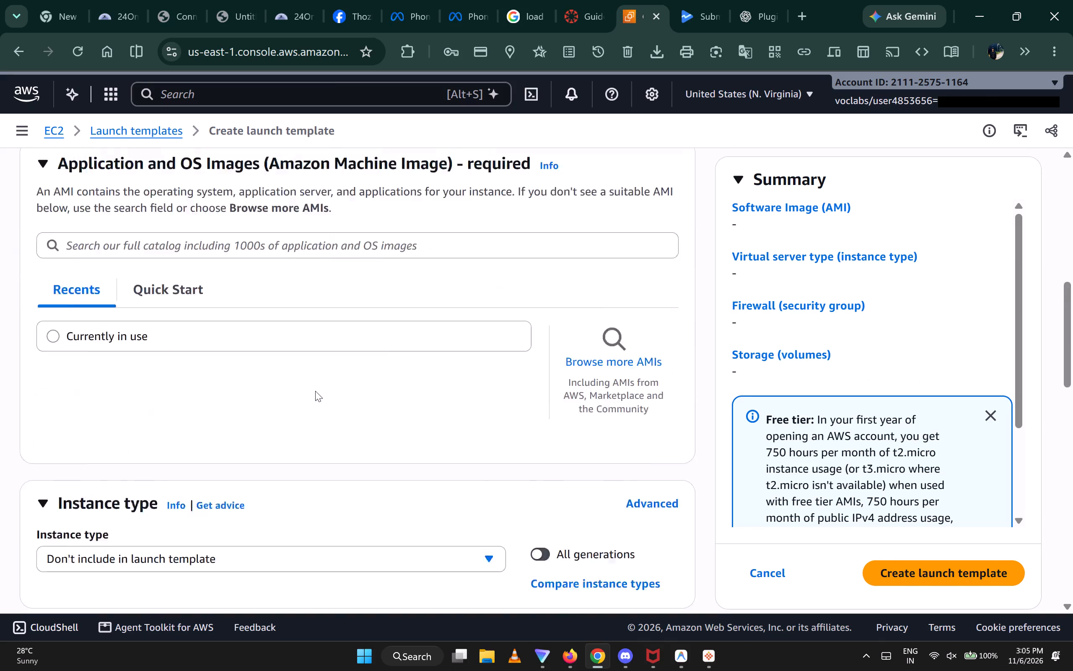
scroll(315, 391, down, 3)
scroll(315, 391, up, 2)
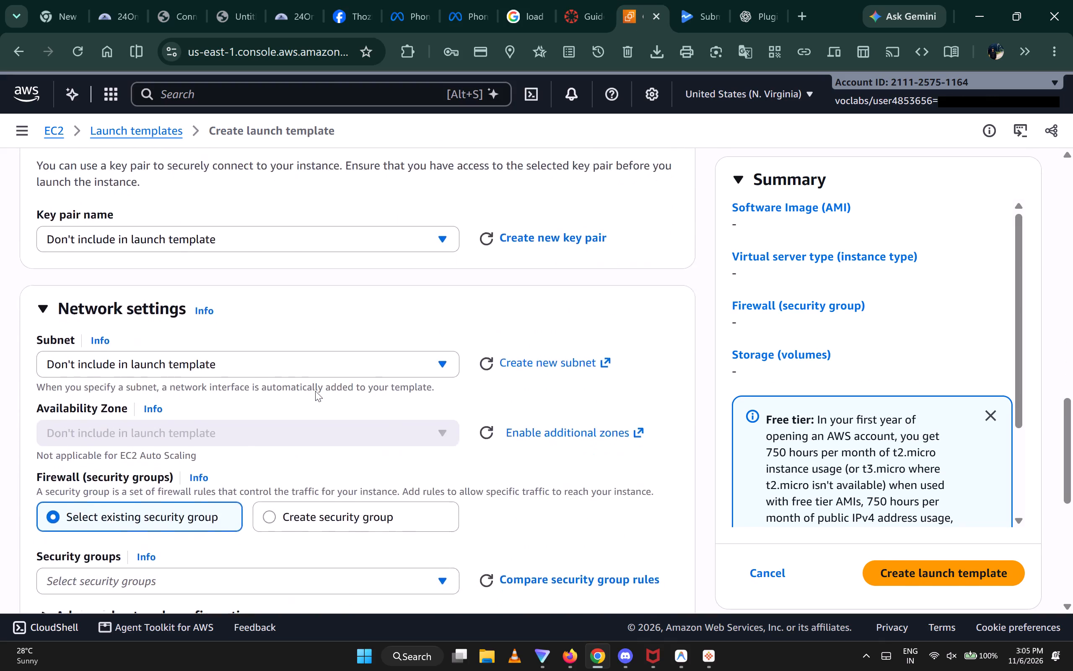
scroll(315, 391, up, 1)
click(569, 10)
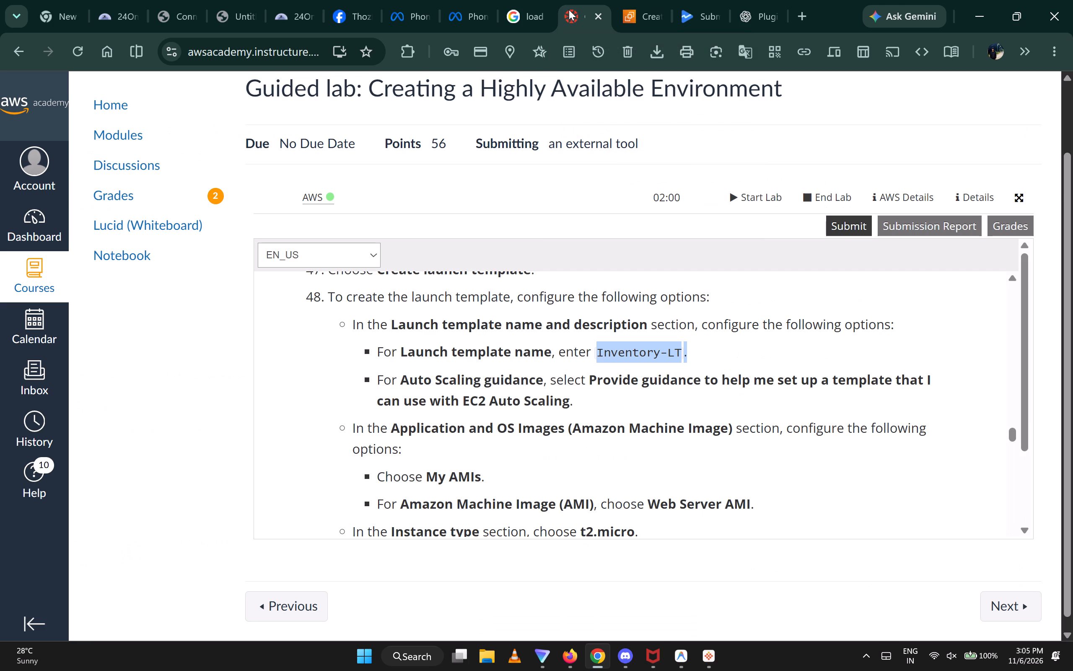
scroll(627, 370, left, 1)
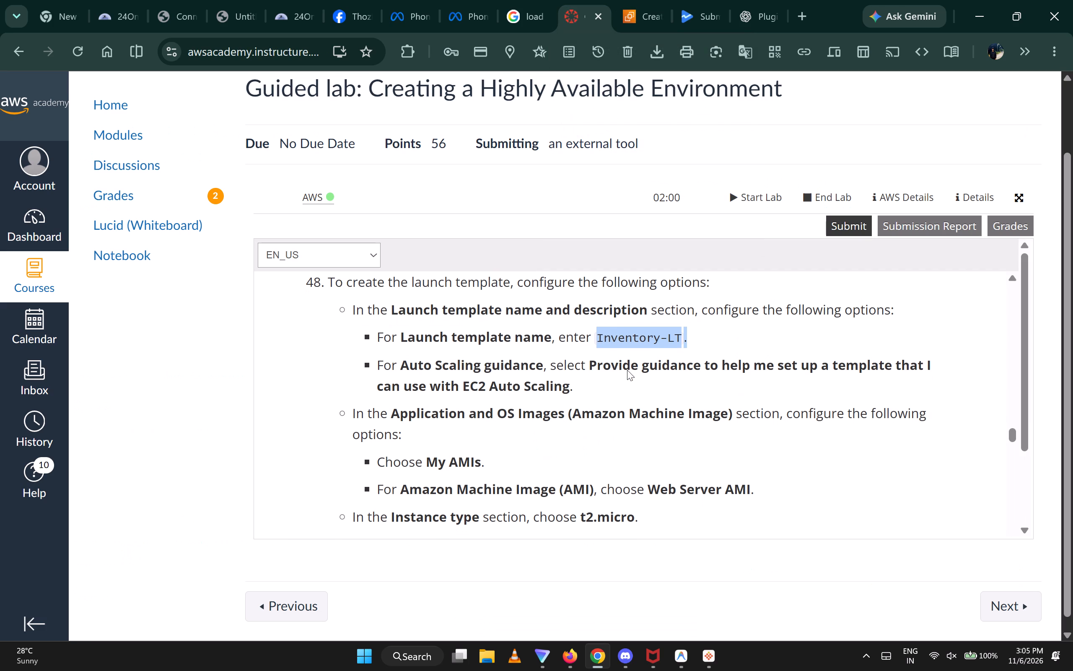
scroll(627, 370, left, 1)
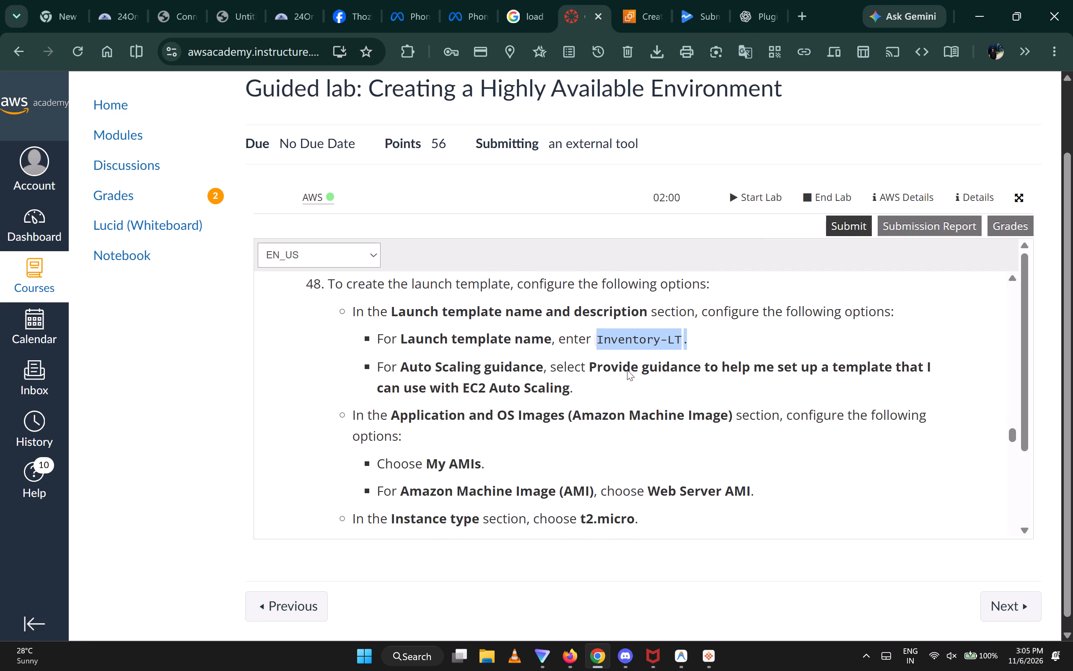
scroll(627, 370, left, 2)
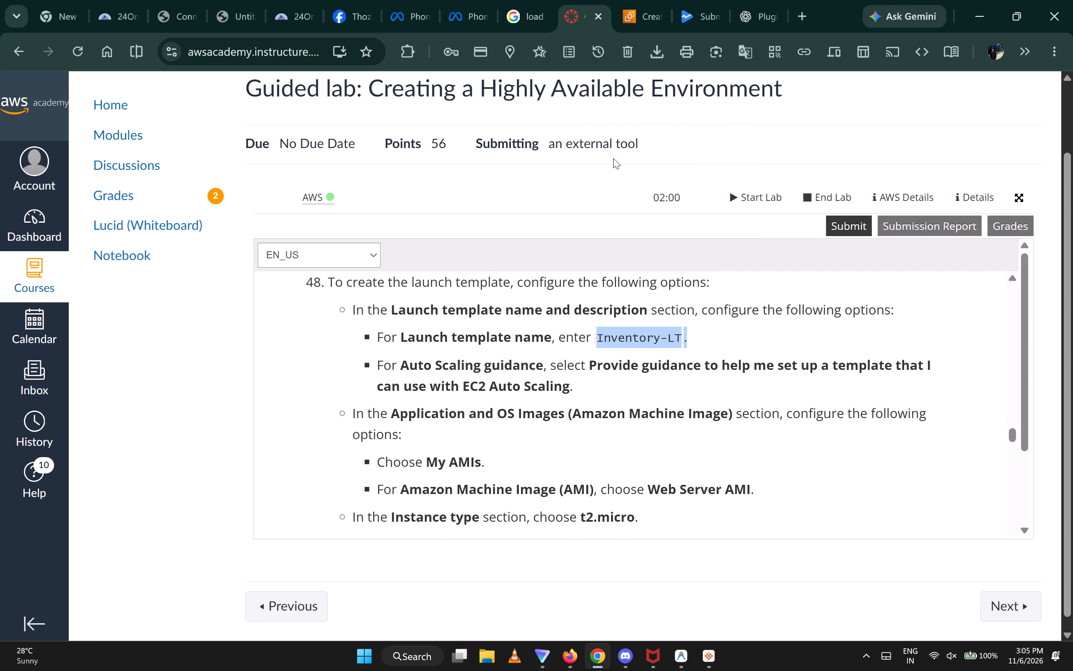
click(635, 10)
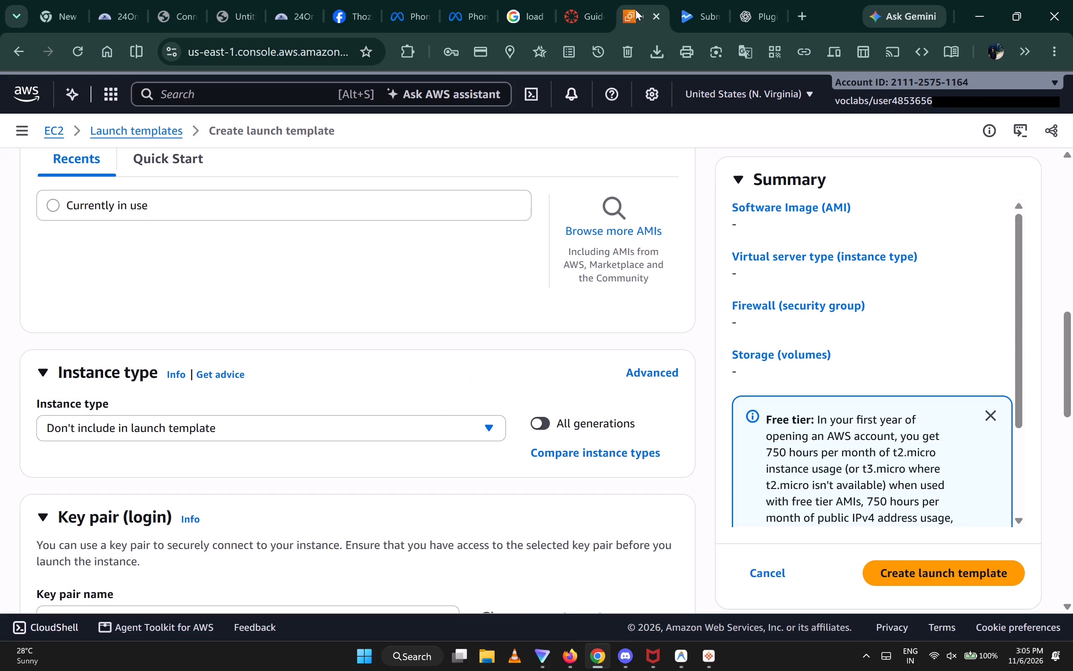
scroll(562, 286, up, 4)
Set the launch template's instance type to t2.micro.
scroll(562, 286, down, 1)
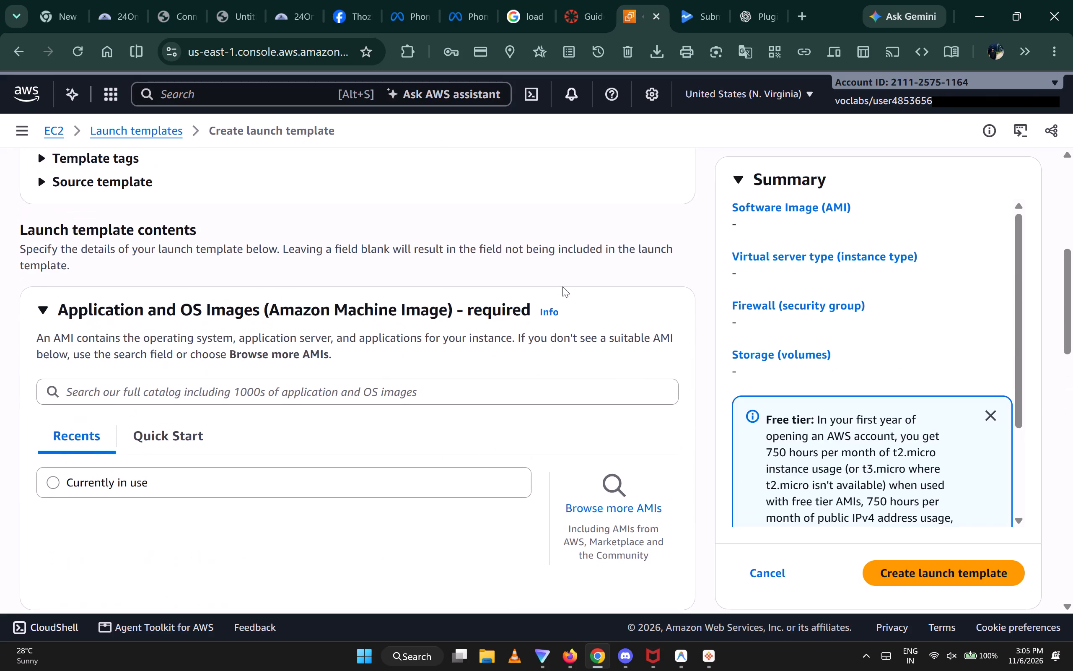
scroll(562, 286, down, 2)
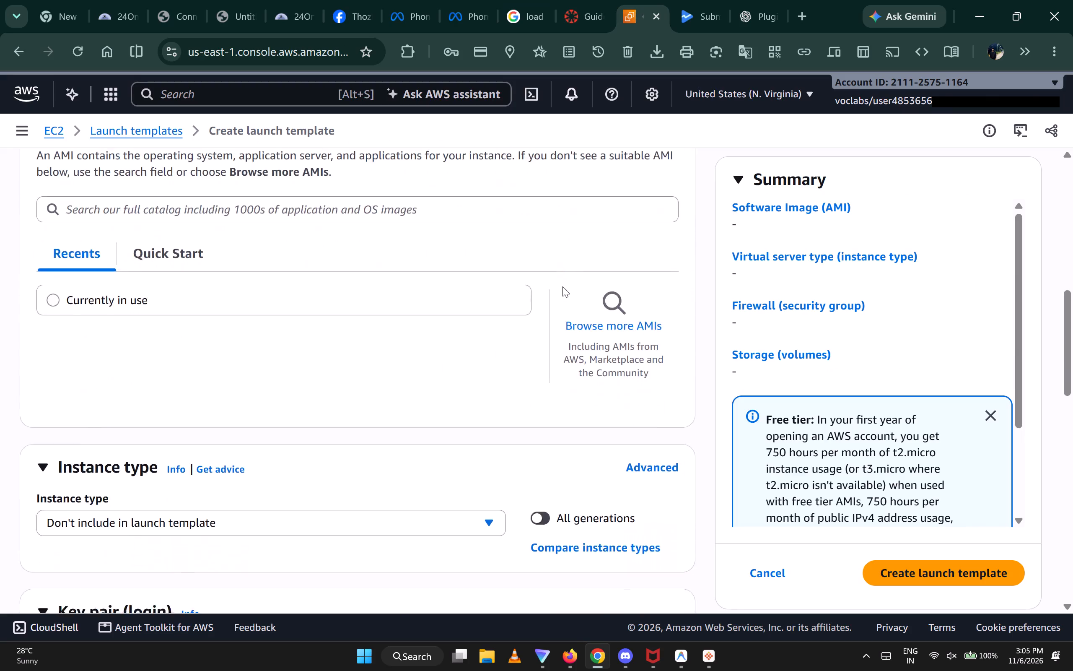
scroll(562, 286, down, 1)
click(466, 351)
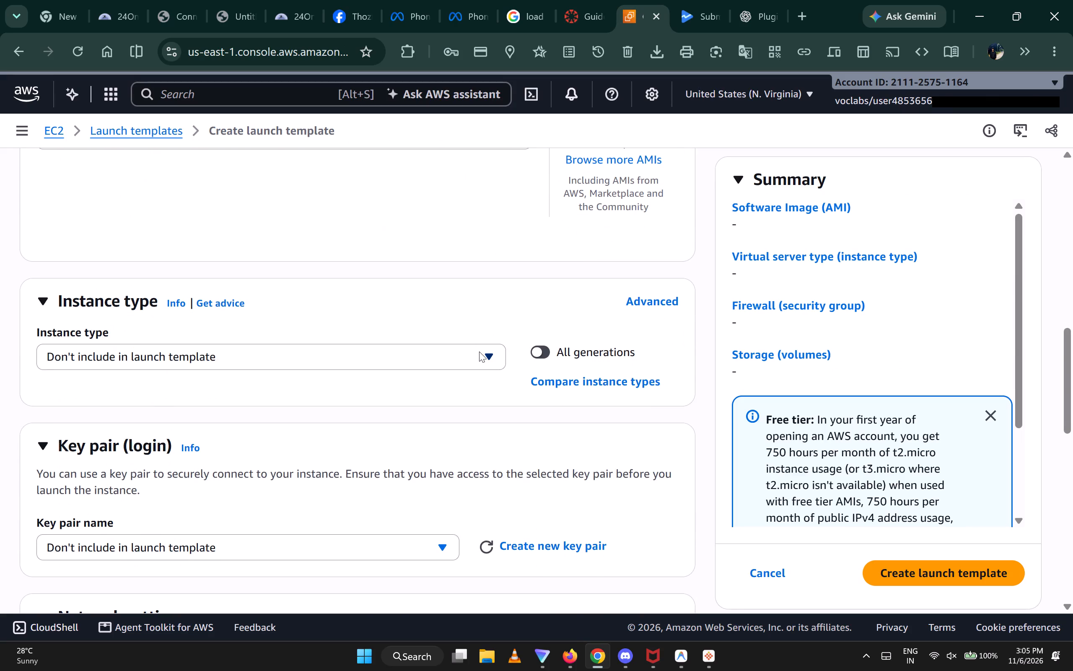
click(483, 353)
click(489, 354)
scroll(511, 377, down, 2)
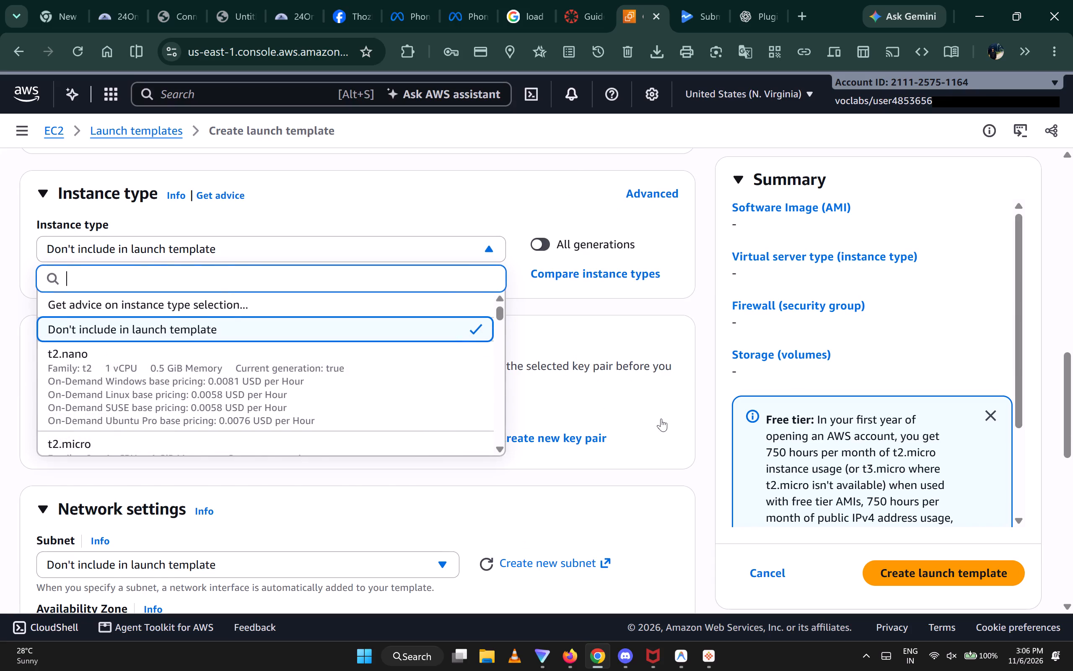
click(337, 476)
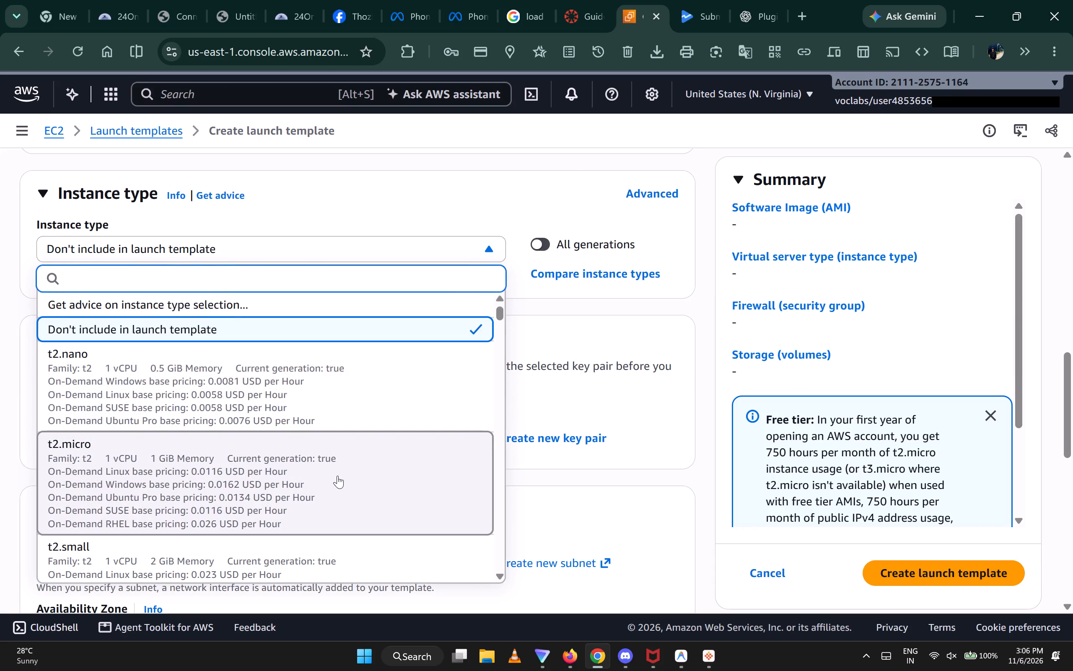
click(337, 476)
double_click(443, 469)
Check the lab's AMI, instance type and key pair instructions, and review the launch template form's filled-in settings and AMI section.
click(584, 3)
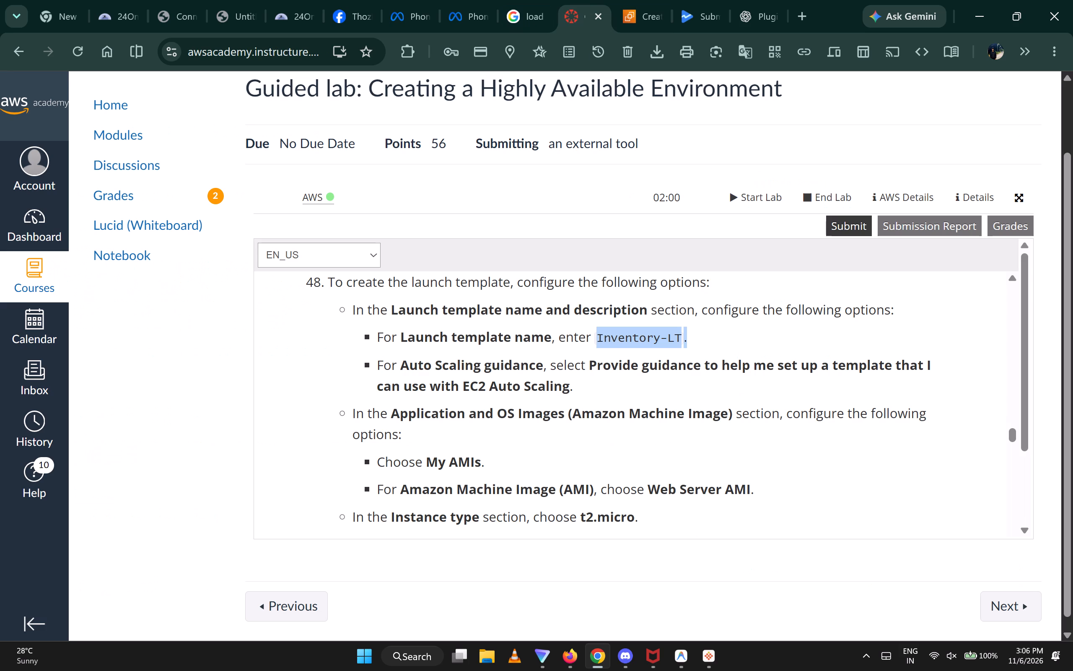
scroll(640, 418, down, 1)
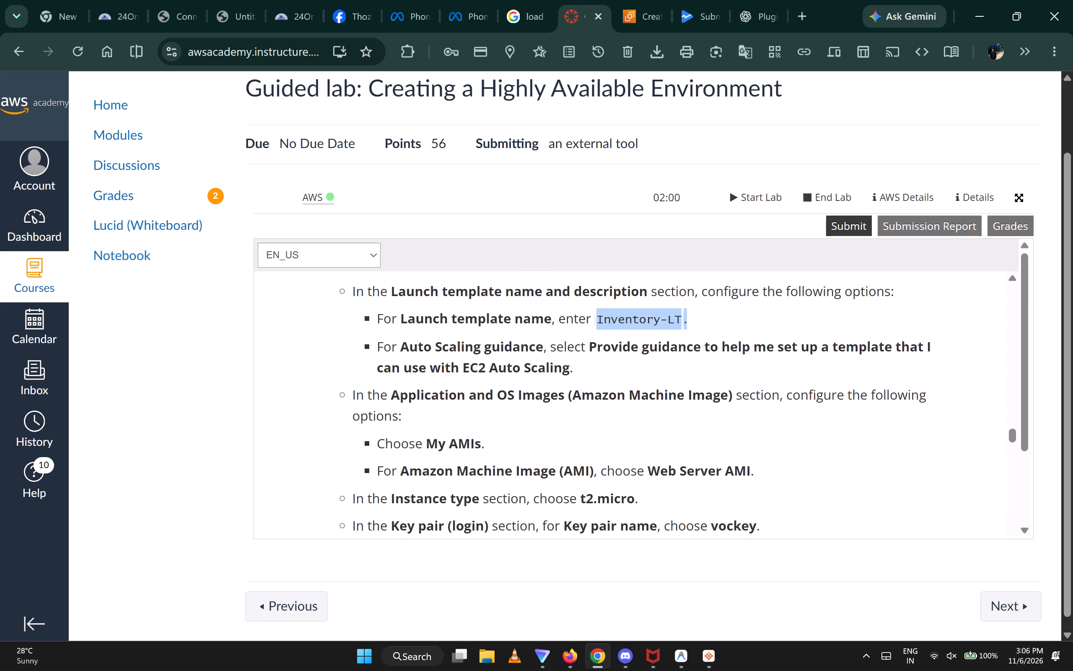
scroll(640, 418, down, 1)
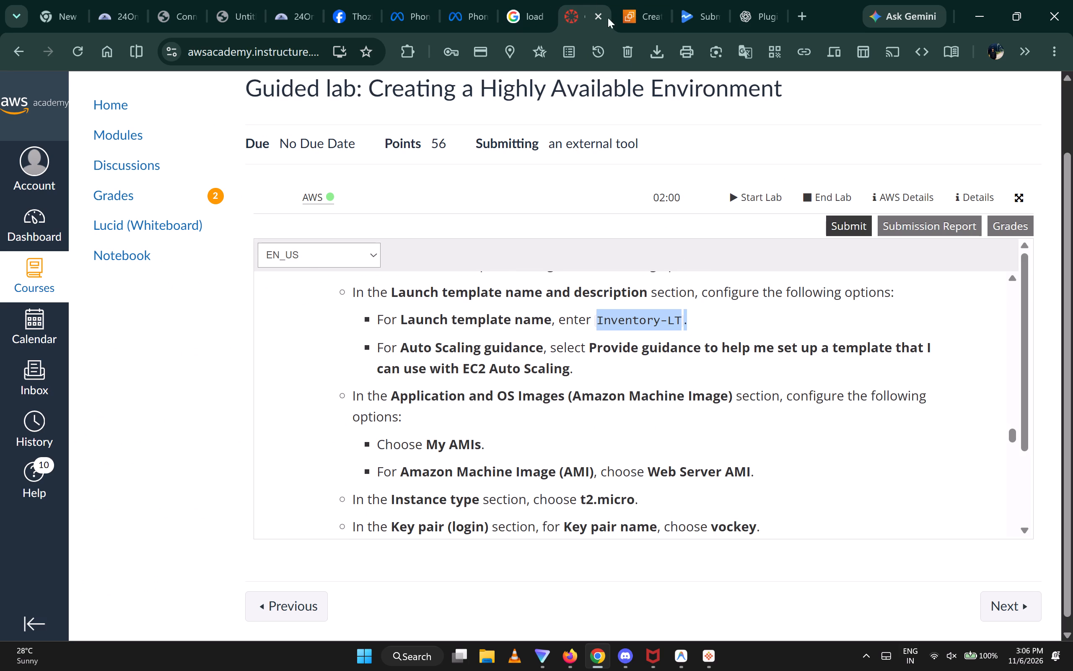
click(637, 7)
scroll(518, 256, up, 1)
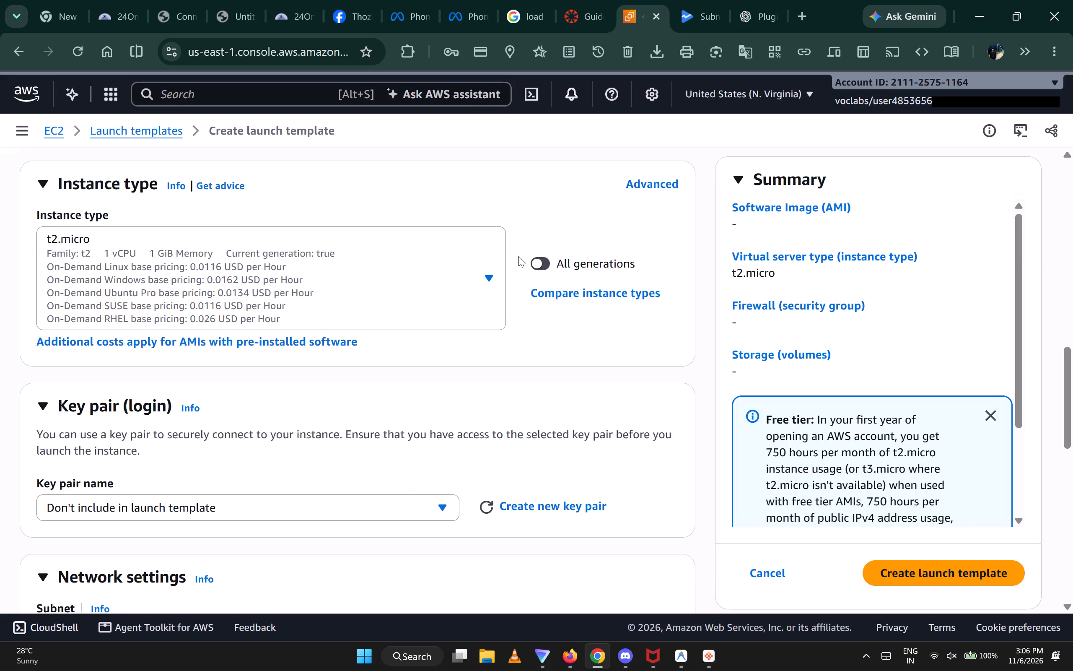
scroll(518, 256, up, 3)
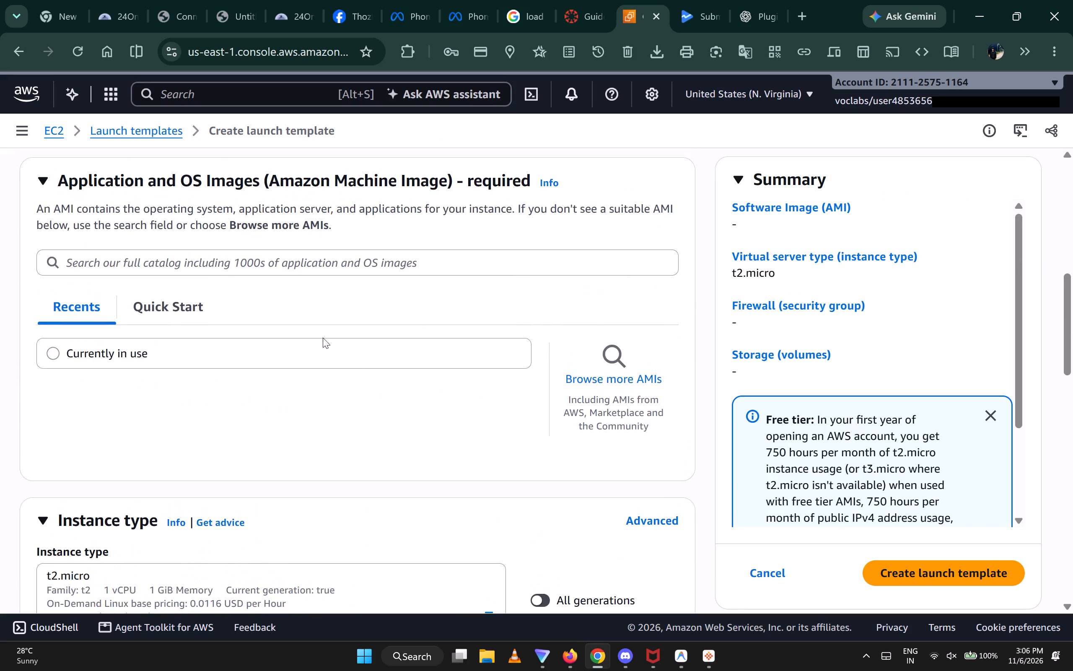
scroll(315, 328, up, 5)
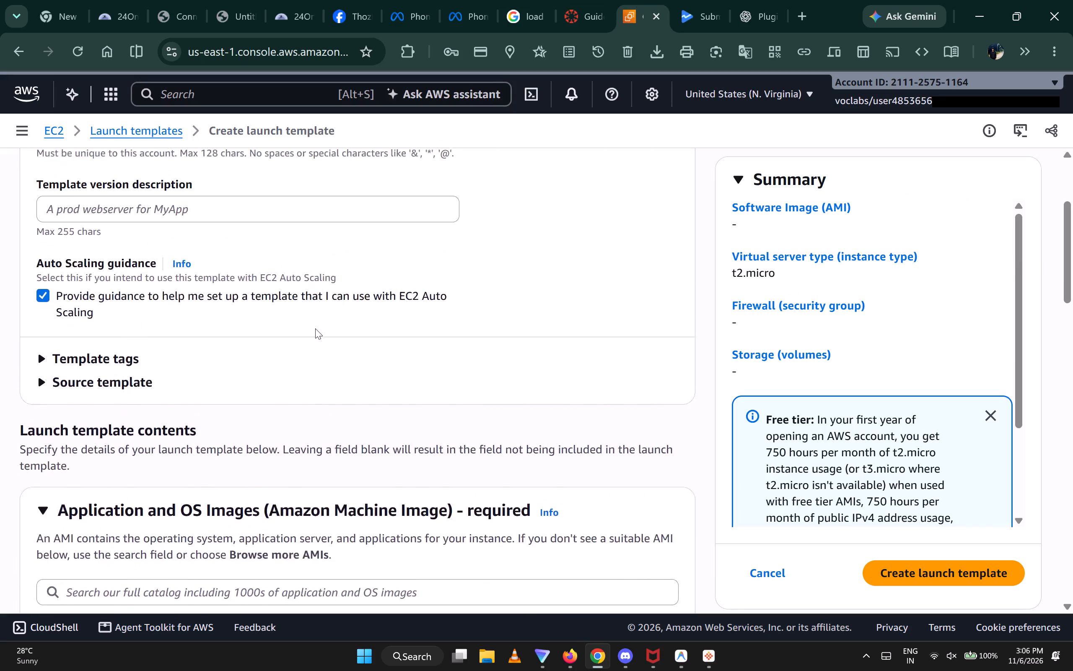
scroll(315, 328, up, 2)
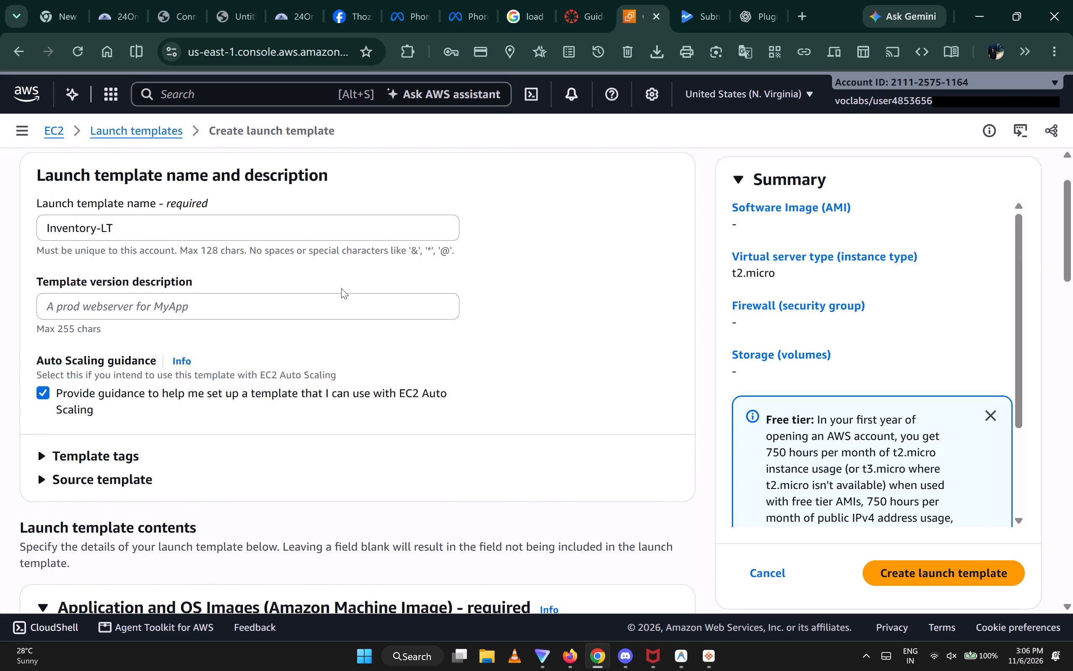
scroll(341, 288, down, 3)
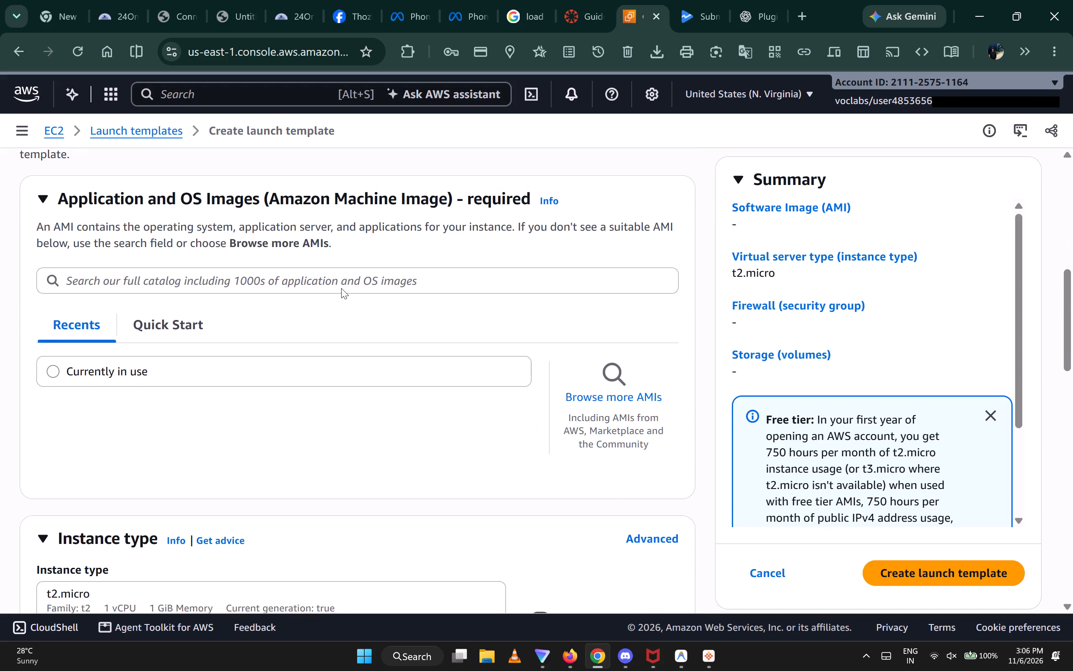
Search the AMI catalog for m and look through the My AMIs category for the lab's Web Server AMI.
click(182, 286)
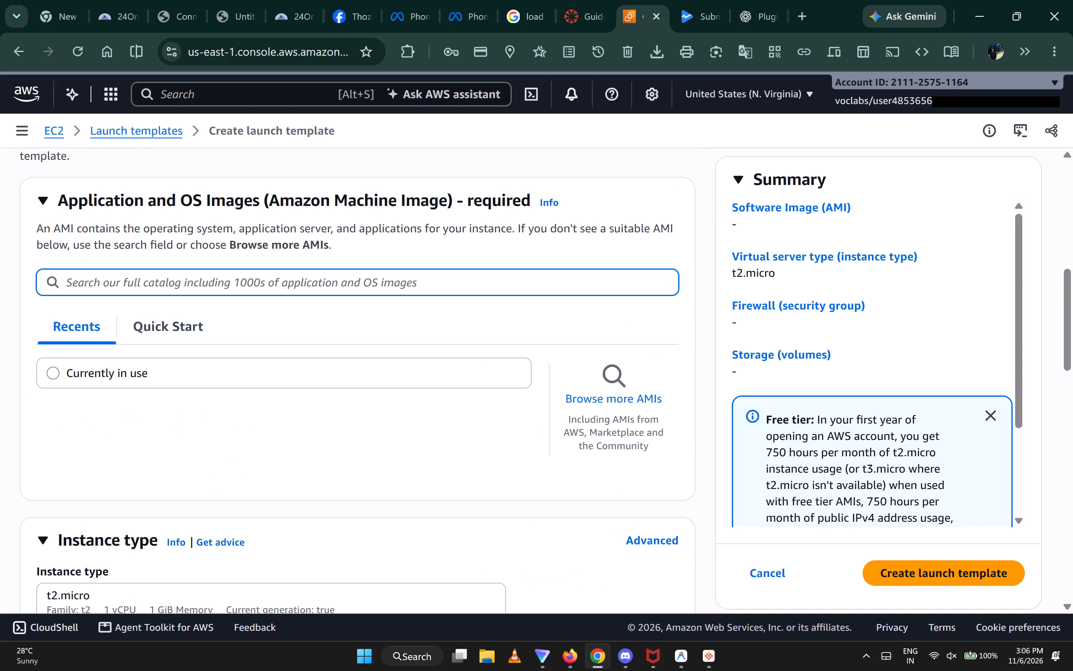
key(m)
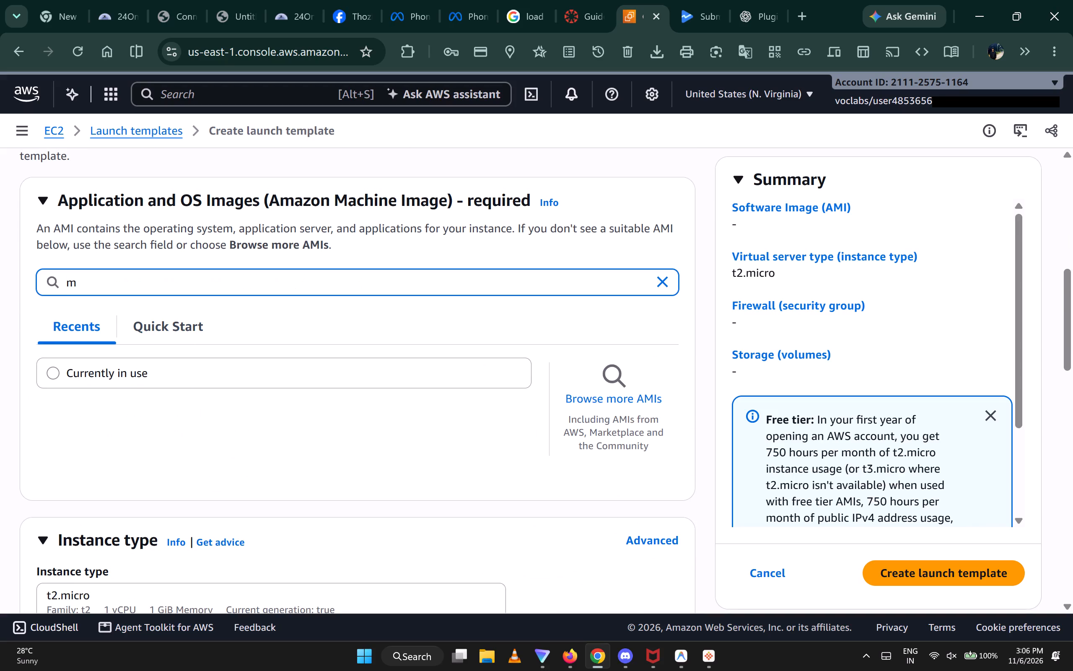
click(655, 376)
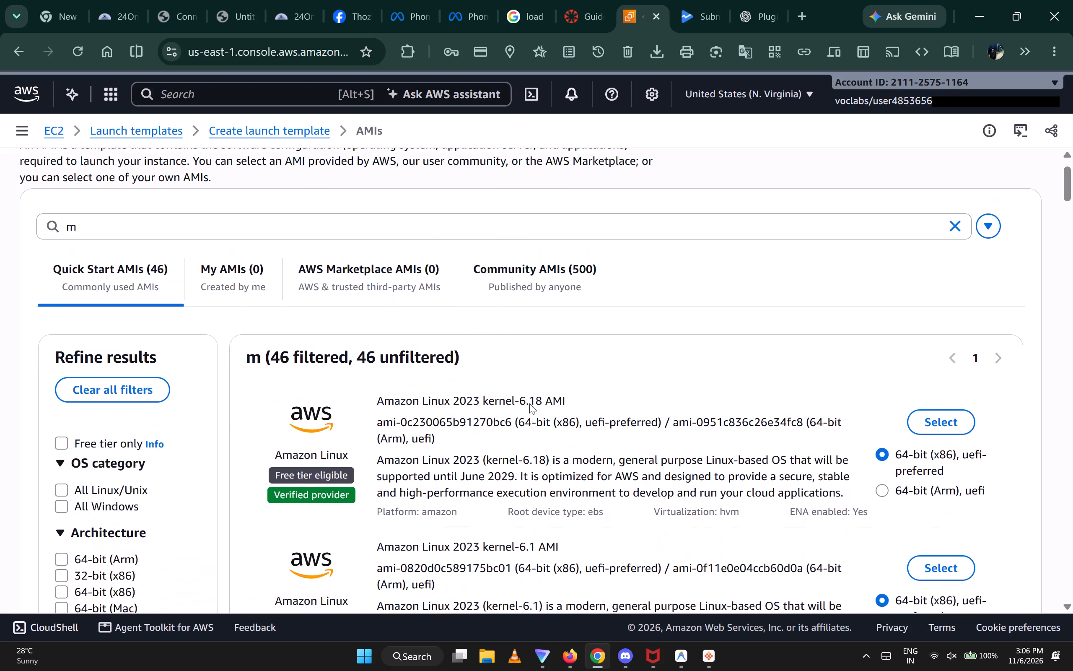
click(238, 311)
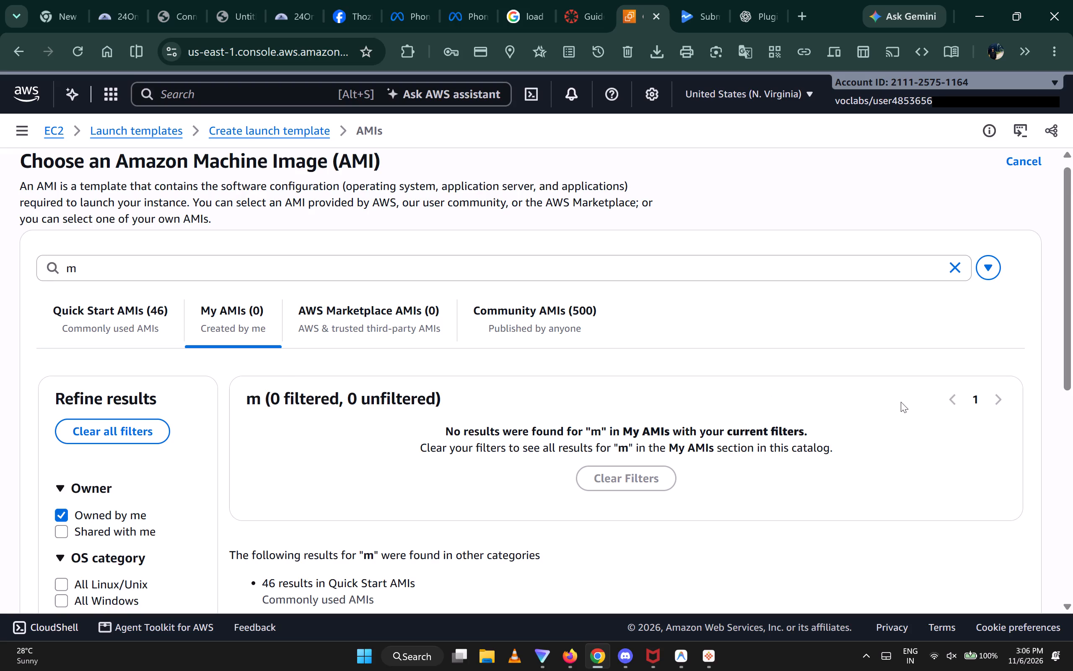
scroll(732, 384, down, 5)
scroll(732, 384, up, 8)
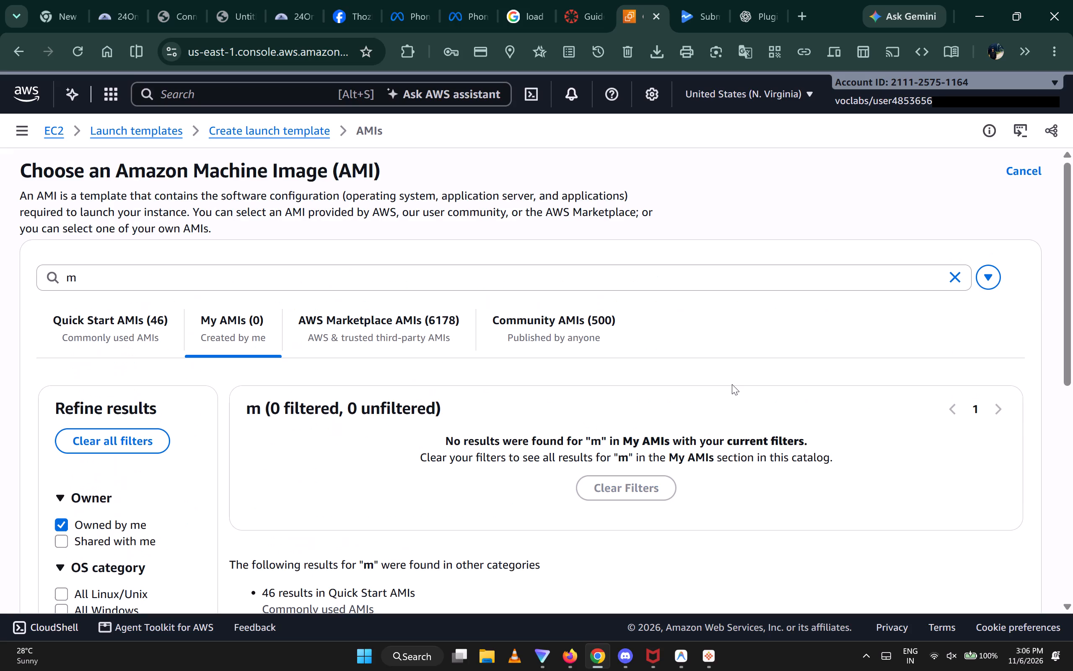
scroll(732, 384, up, 3)
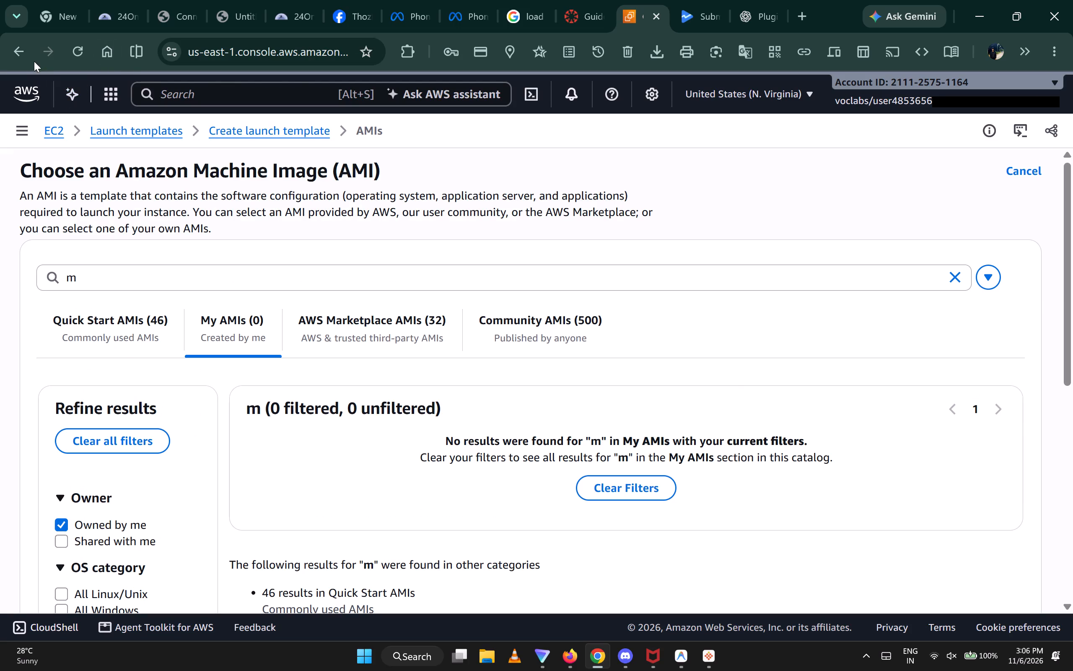
Leave the AMI catalog, return to EC2 Launch Templates and start a new blank launch template.
click(29, 67)
click(24, 57)
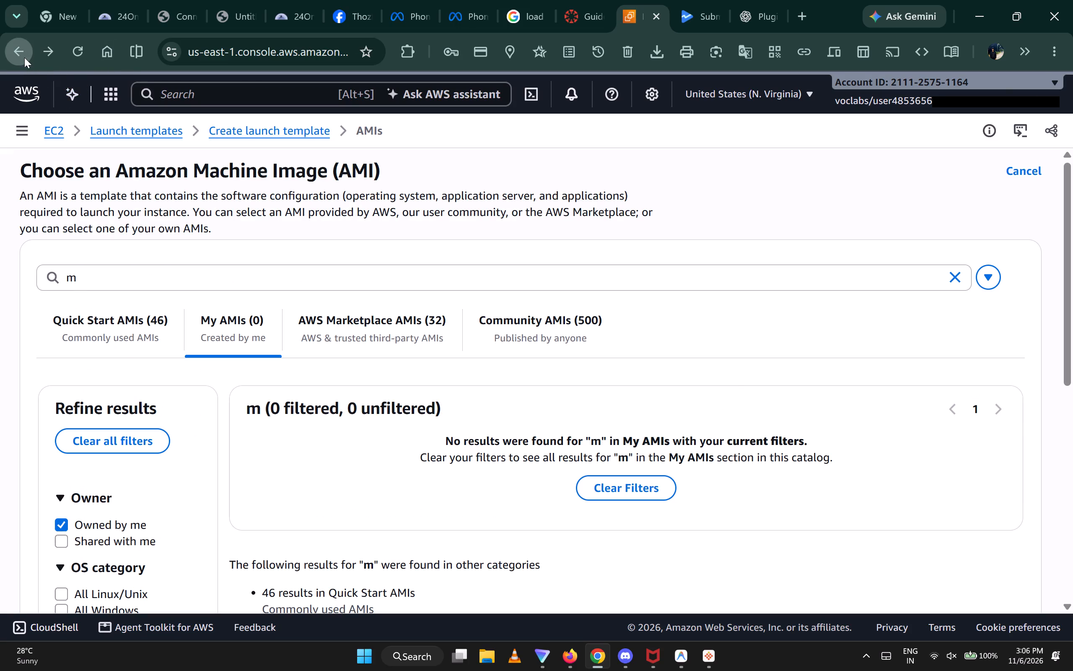
scroll(418, 251, down, 2)
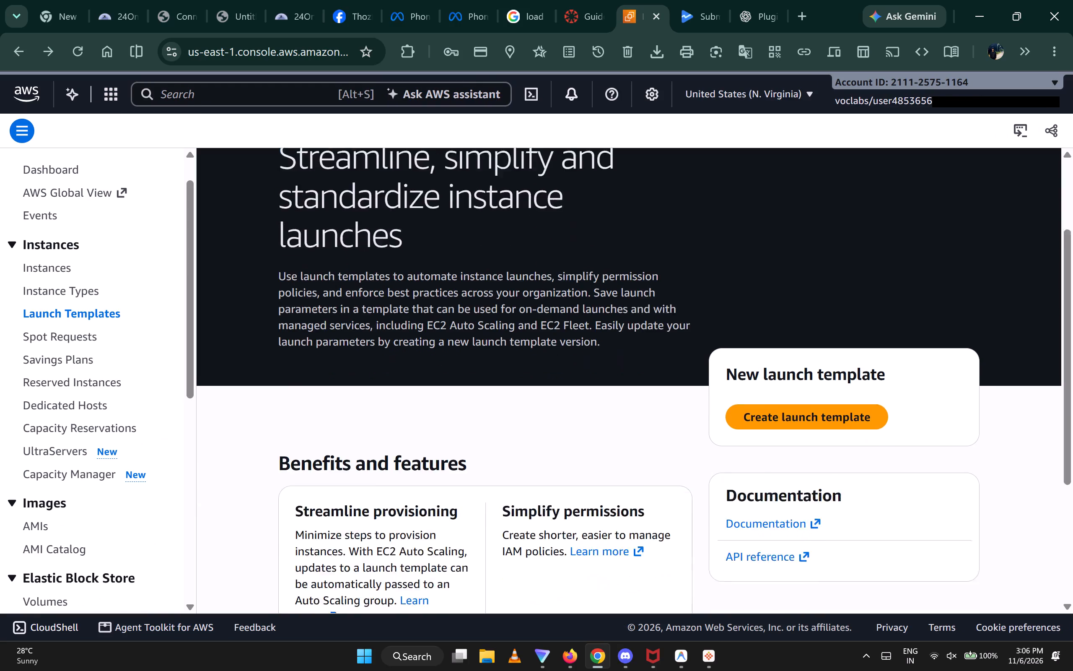
scroll(418, 251, down, 3)
scroll(418, 251, up, 6)
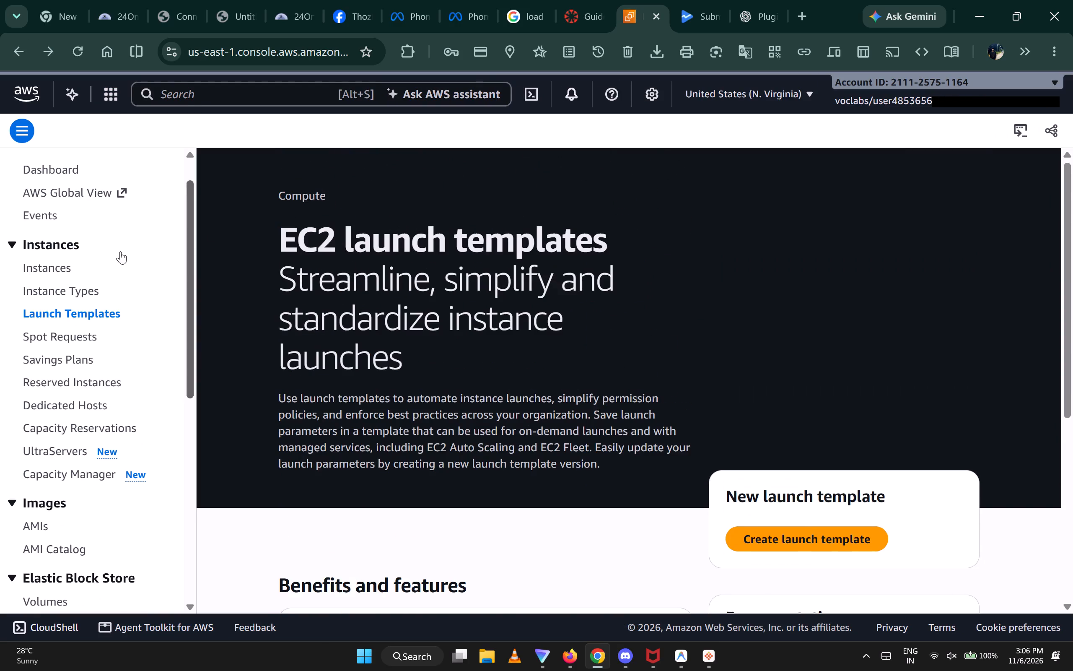
click(86, 313)
double_click(86, 313)
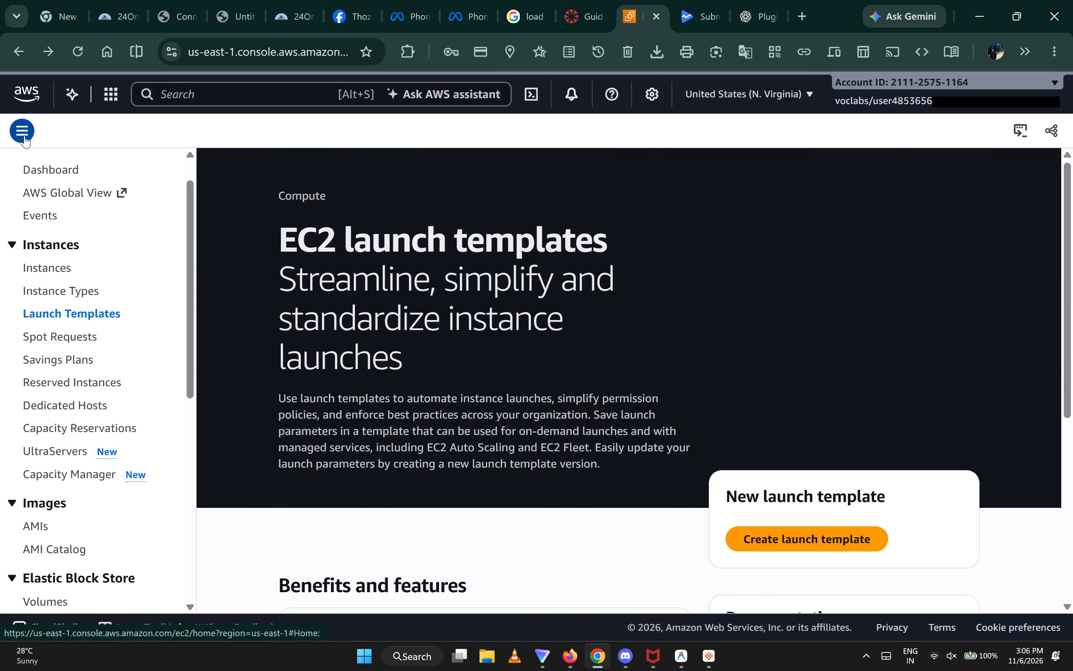
click(19, 50)
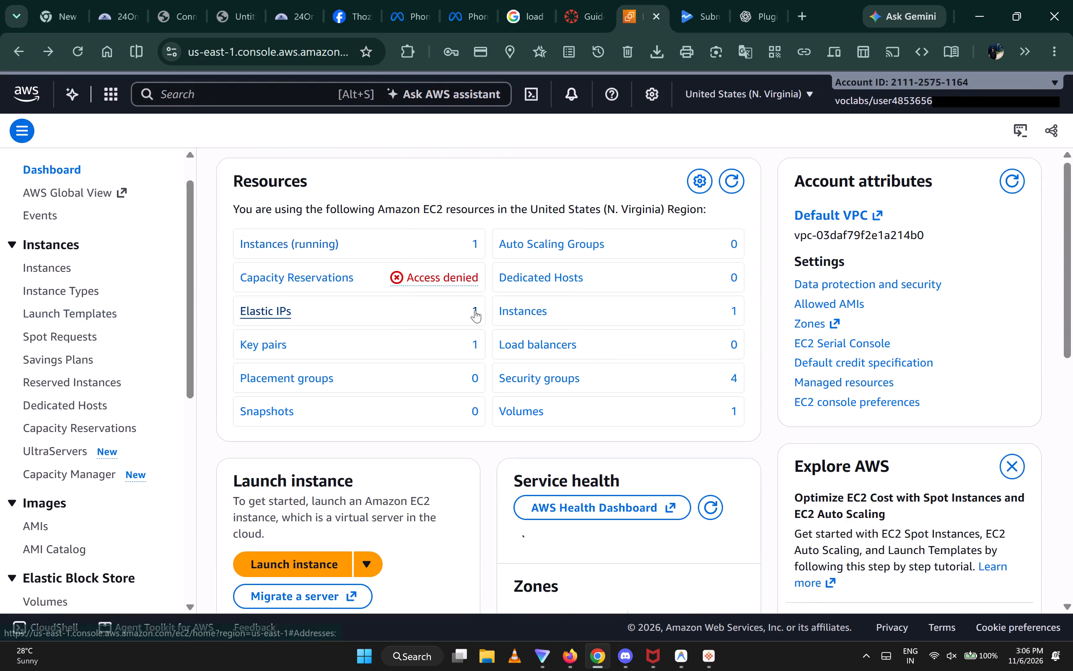
click(107, 317)
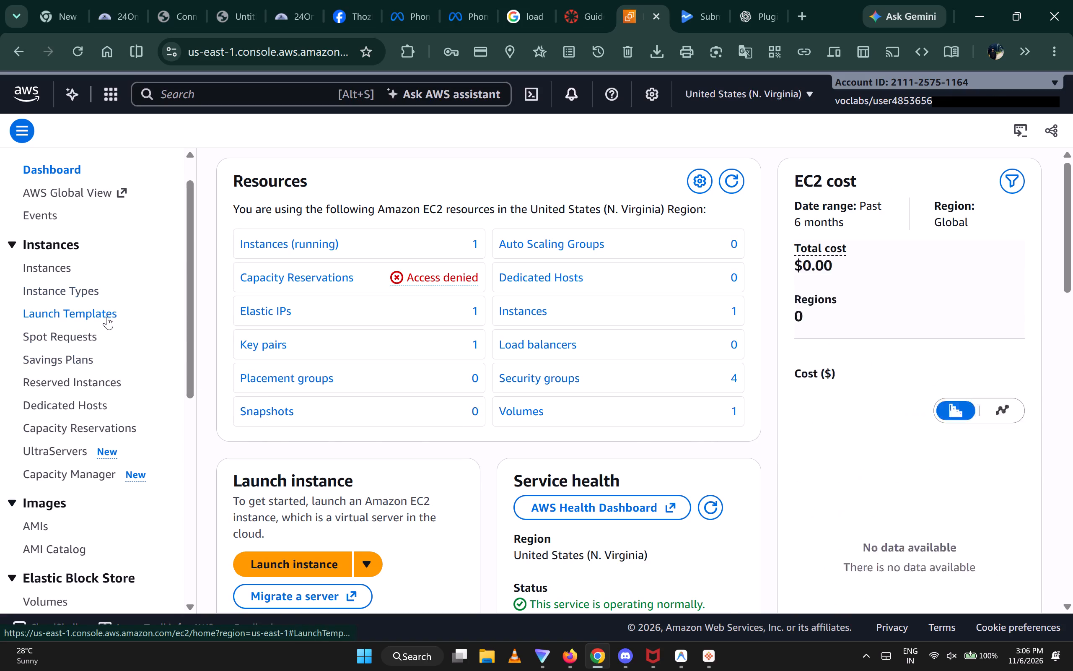
scroll(740, 364, down, 3)
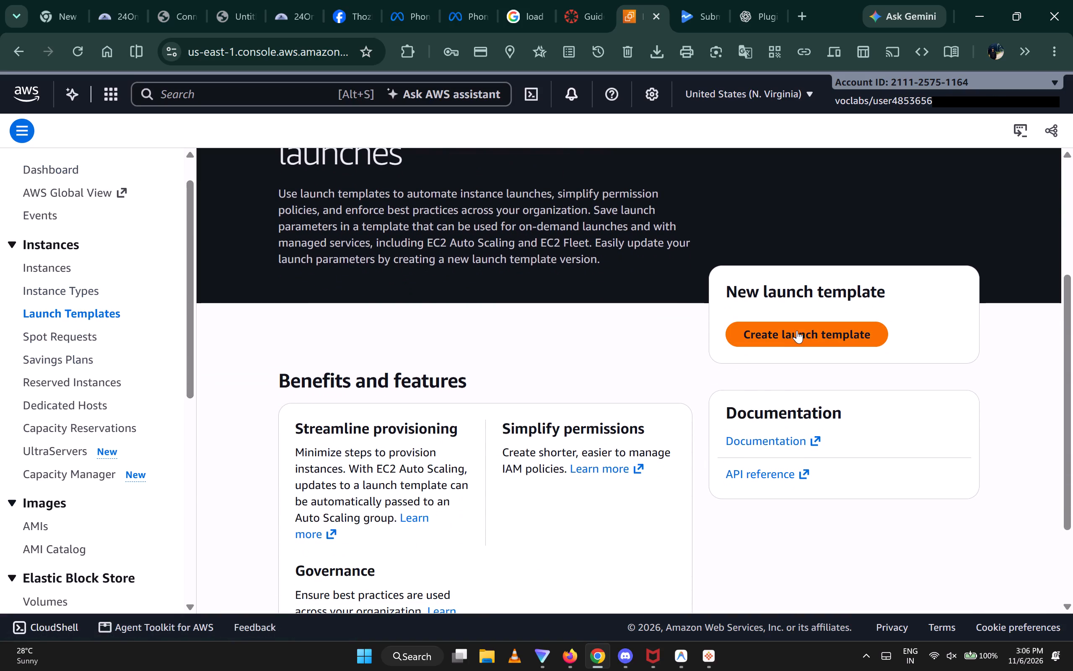
click(797, 330)
double_click(816, 324)
Copy the template name from the lab instructions and name the new launch template Inventory-LT.
click(378, 316)
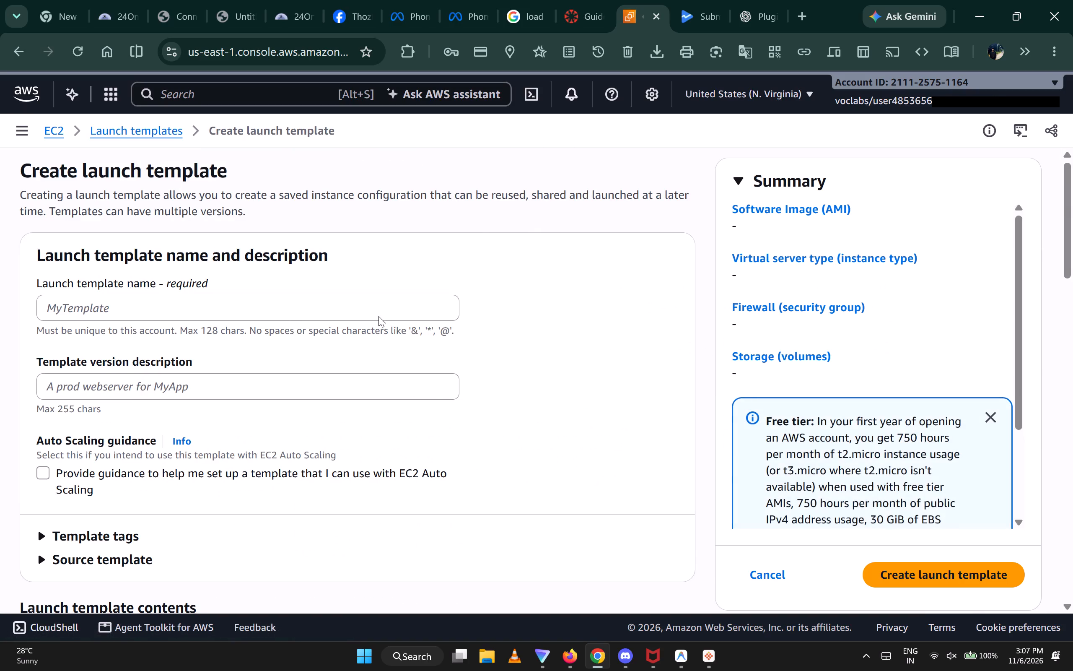
click(393, 305)
click(574, 18)
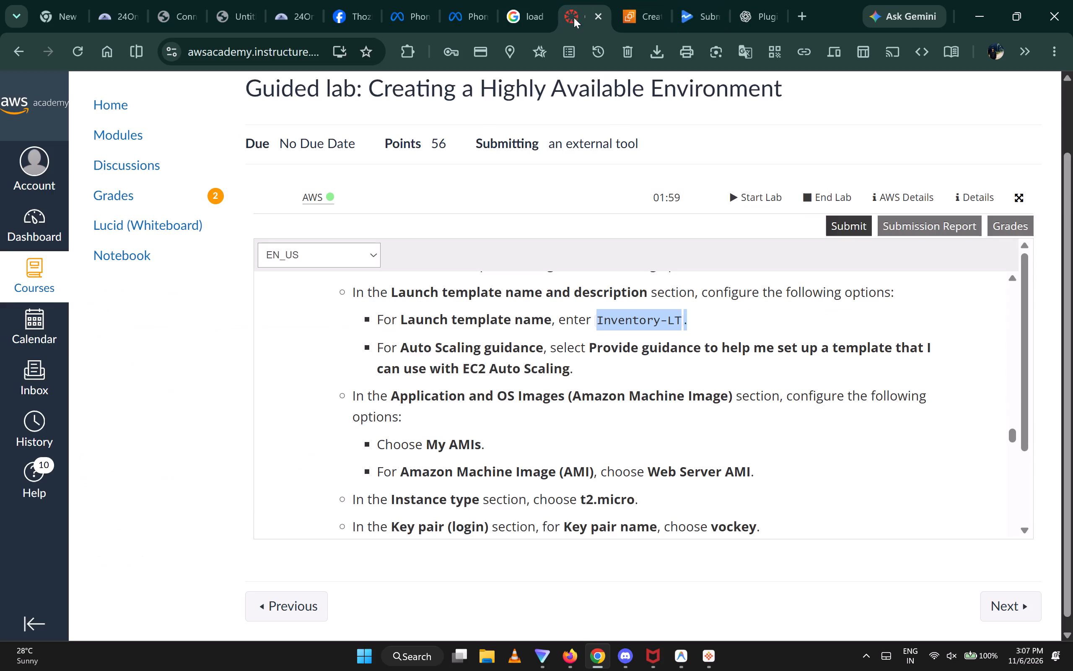
click(685, 314)
drag(681, 315, 599, 320)
key(ctrl+c)
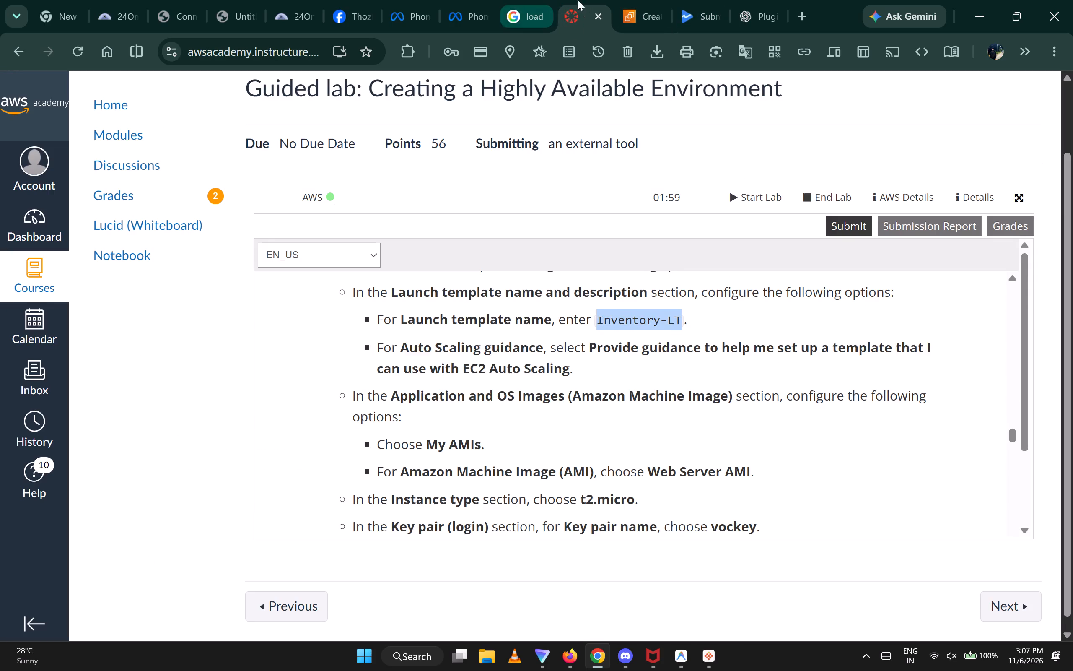
click(628, 19)
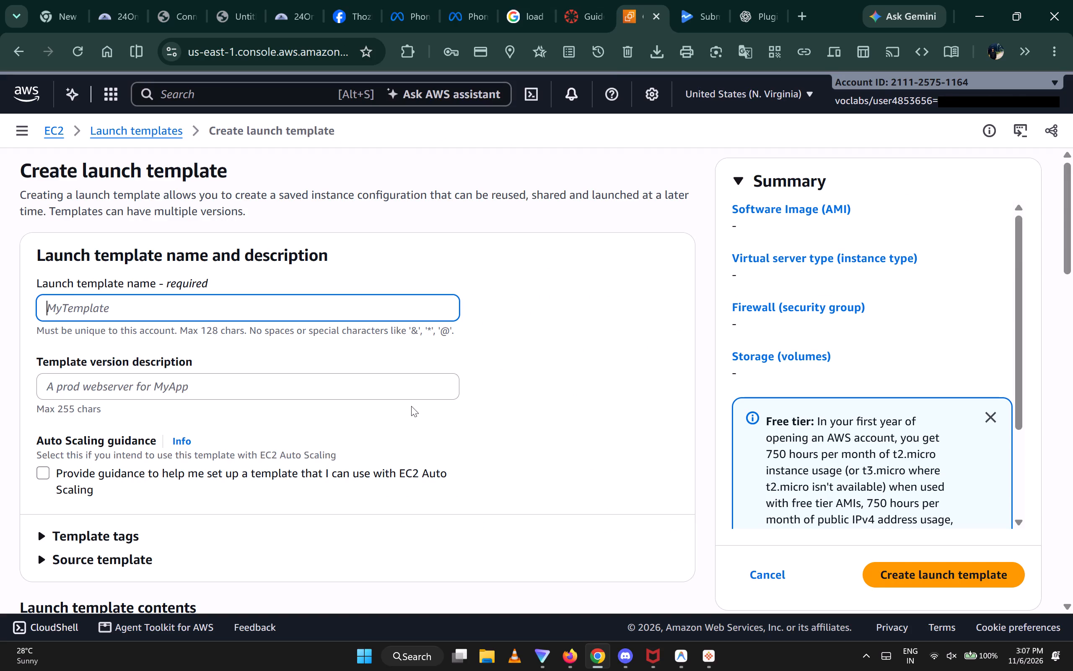
key(ctrl+v)
Detach the guided lab instructions into their own browser window and place it over the launch template form.
drag(581, 13, 525, 316)
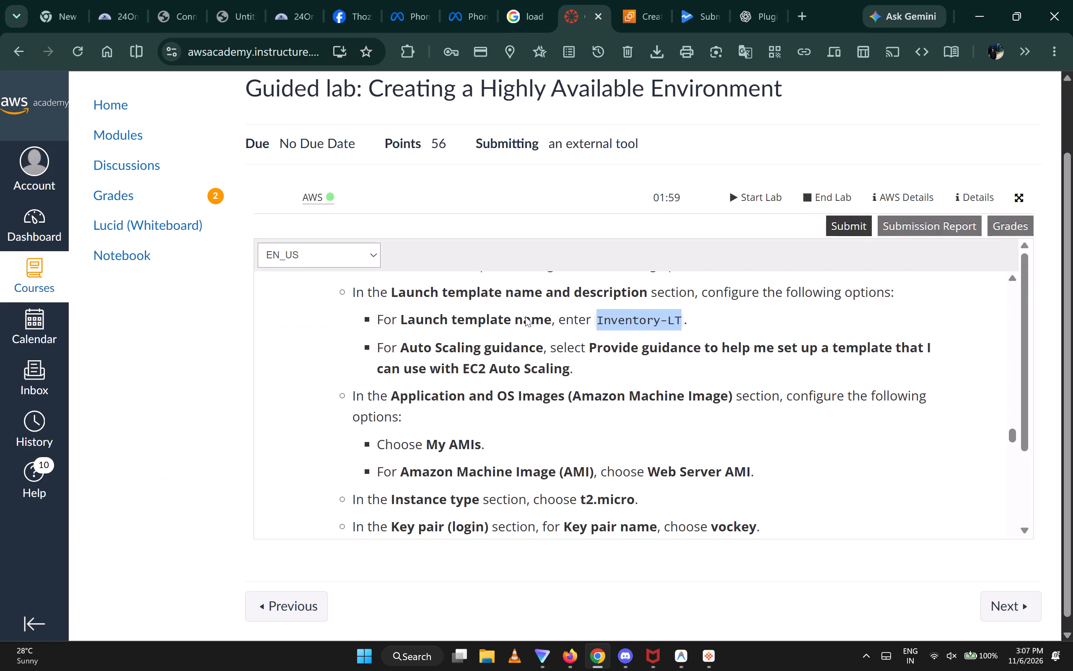
drag(525, 316, 527, 370)
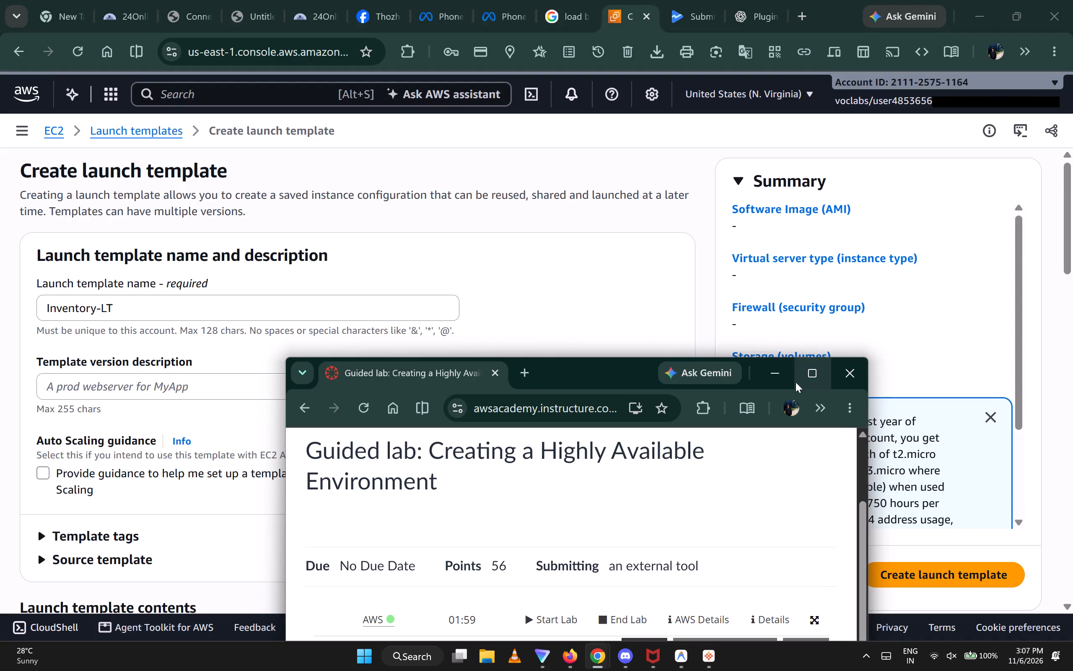
drag(617, 371, 664, 142)
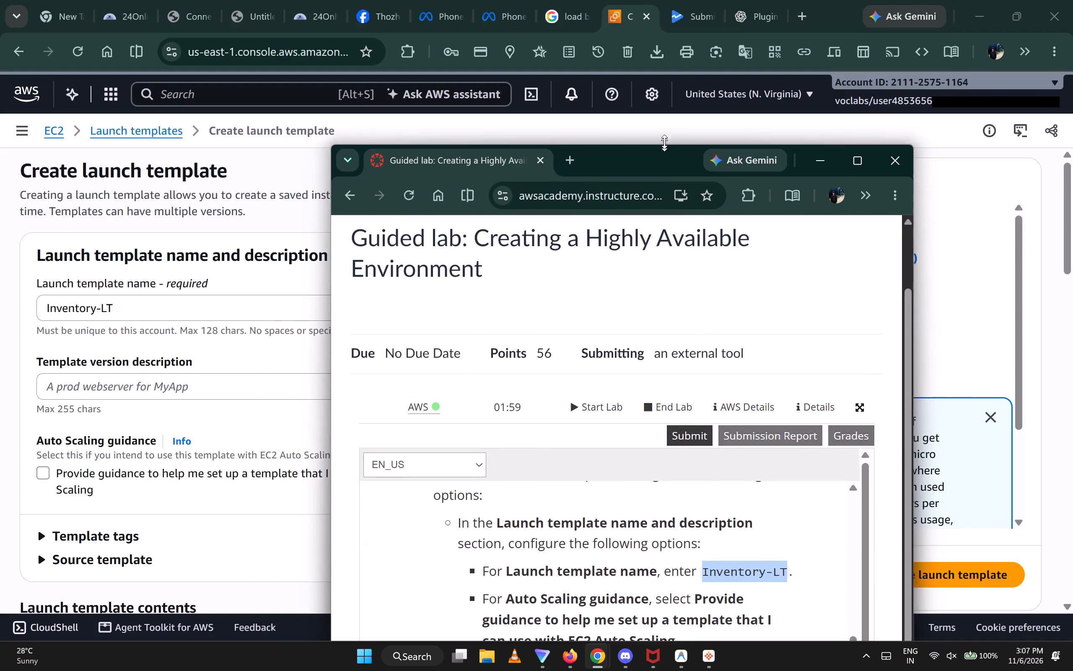
drag(664, 142, 694, 57)
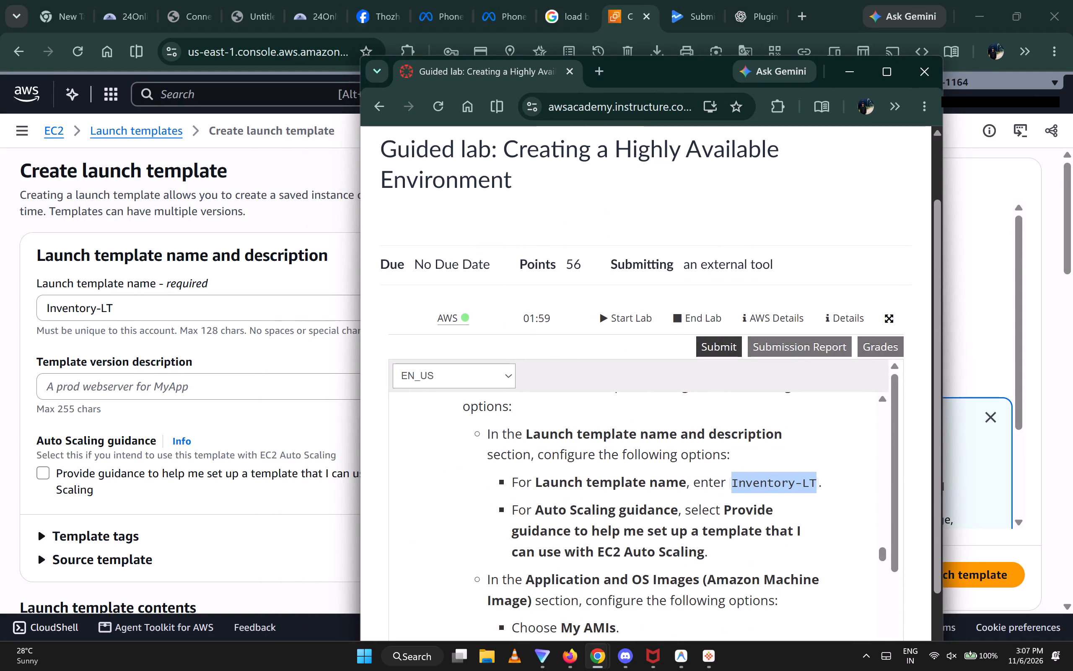
Enable the Auto Scaling guidance option for the Inventory-LT launch template.
click(262, 258)
scroll(319, 291, down, 1)
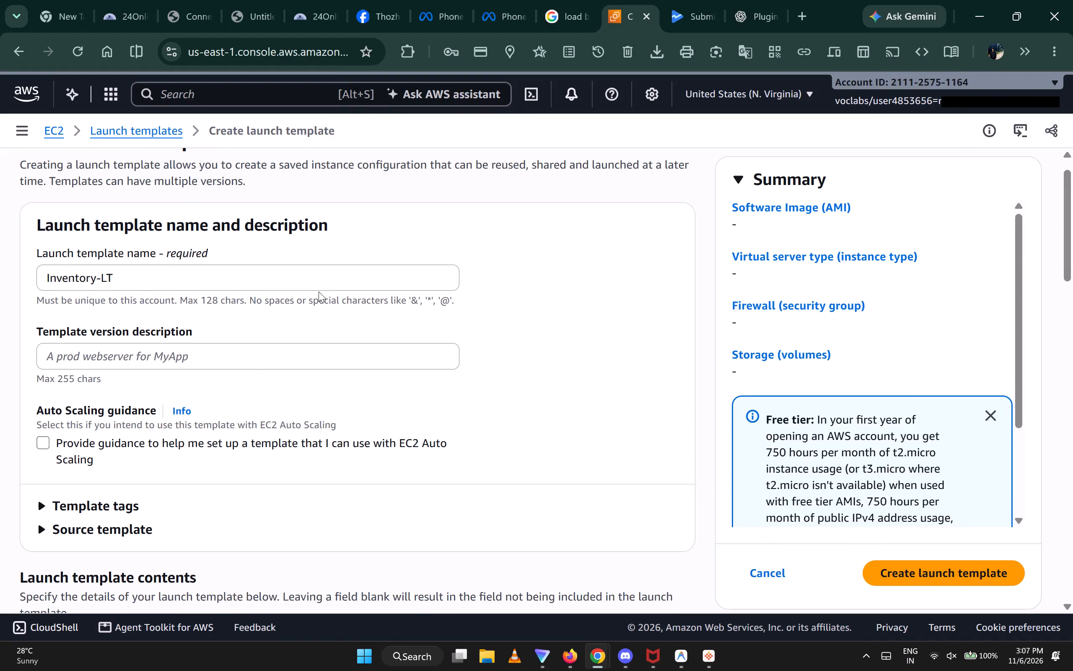
scroll(319, 291, down, 1)
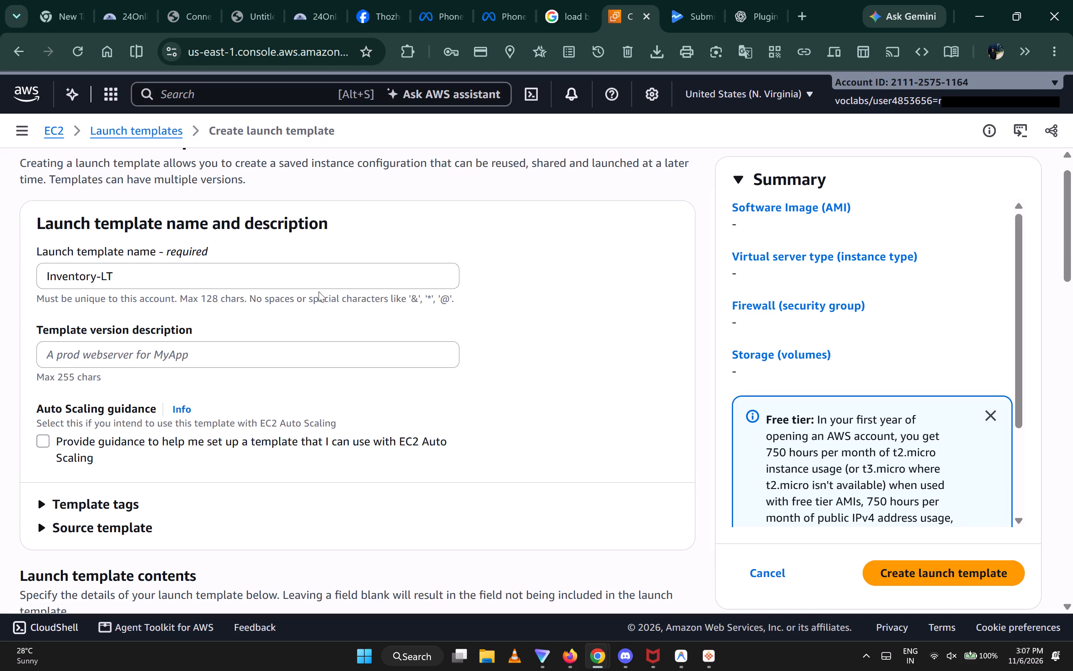
scroll(319, 291, down, 2)
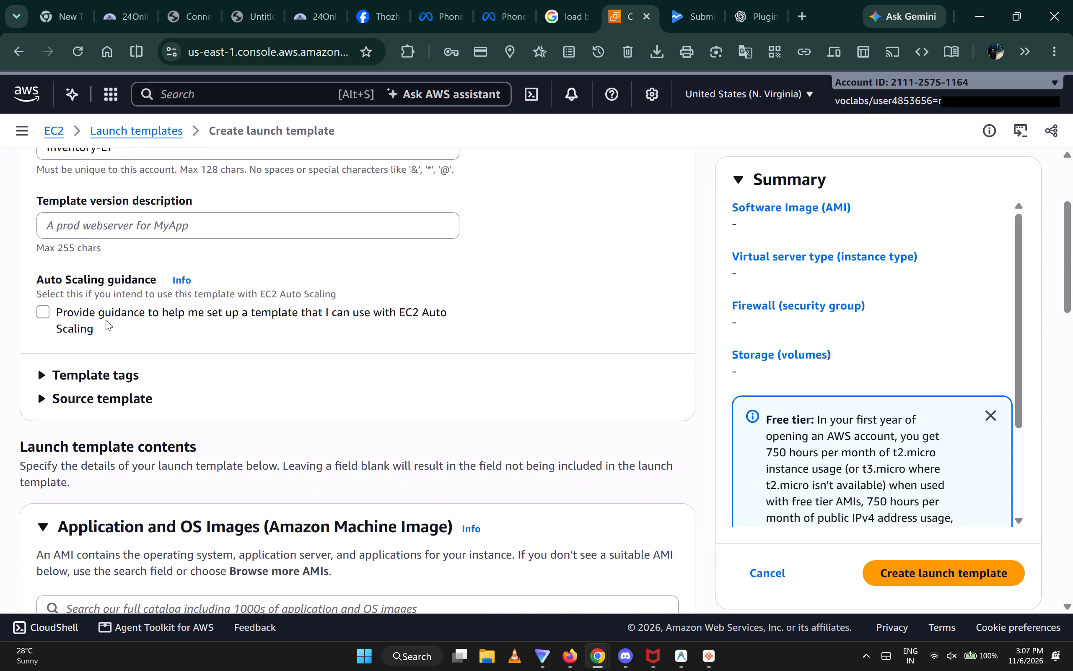
click(38, 308)
Set the launch template's instance type to t2.micro.
scroll(250, 385, down, 4)
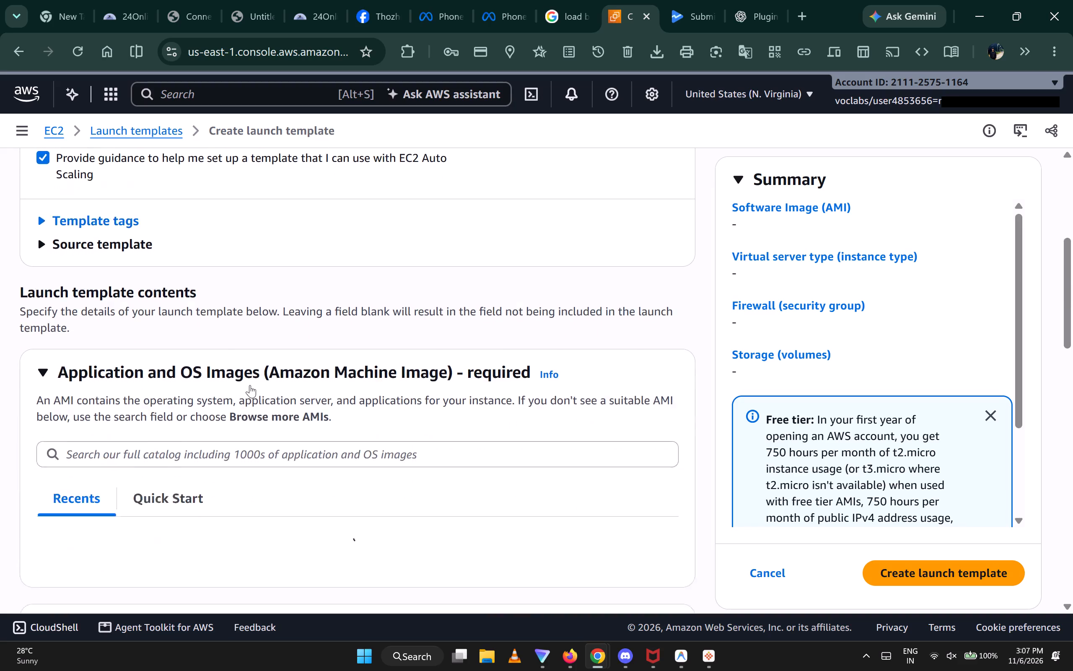
scroll(250, 385, down, 5)
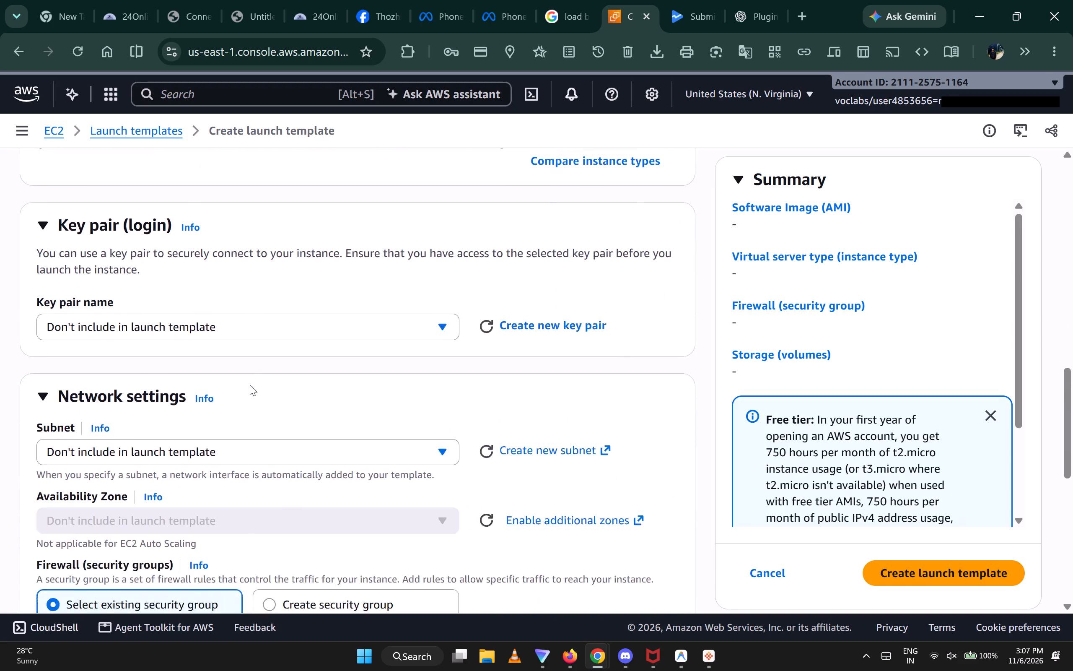
scroll(250, 385, down, 2)
scroll(250, 385, up, 3)
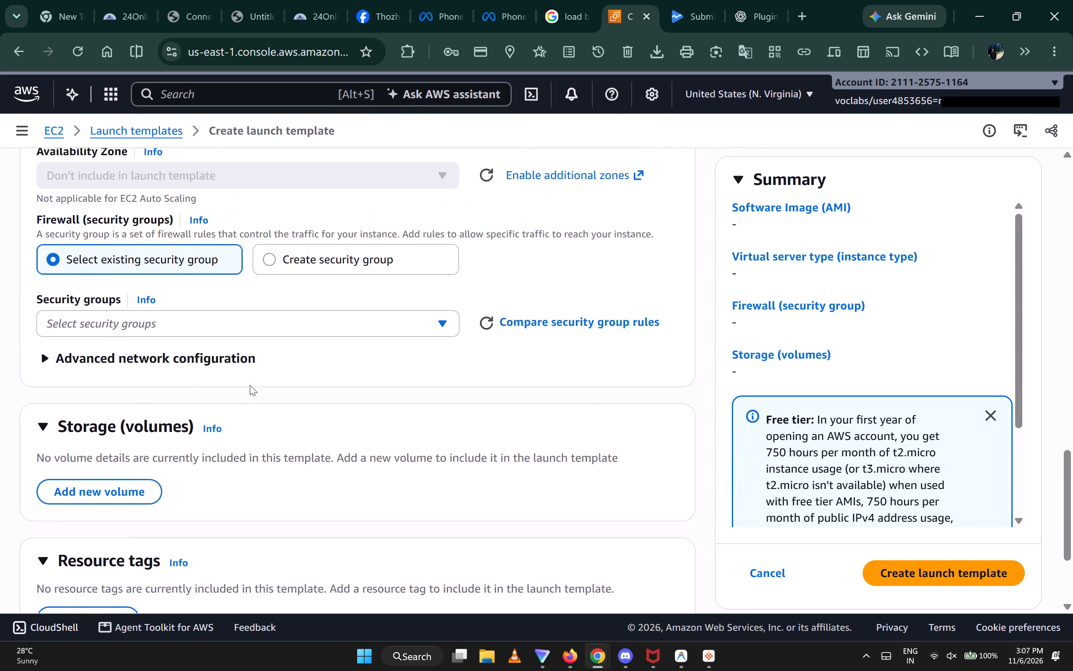
scroll(250, 385, up, 4)
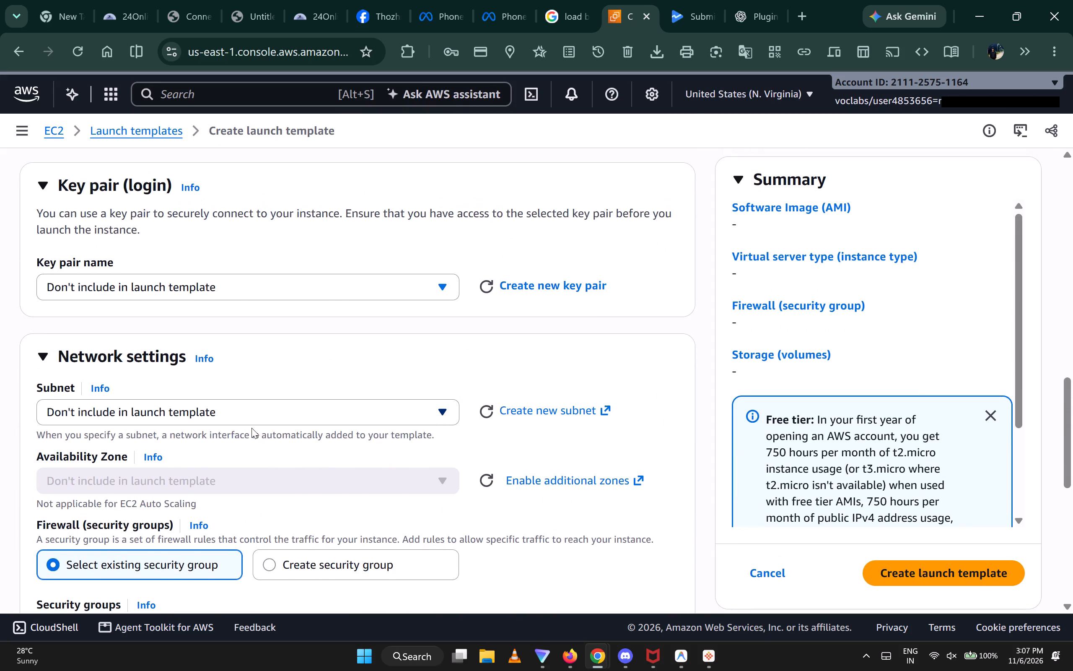
scroll(251, 428, up, 5)
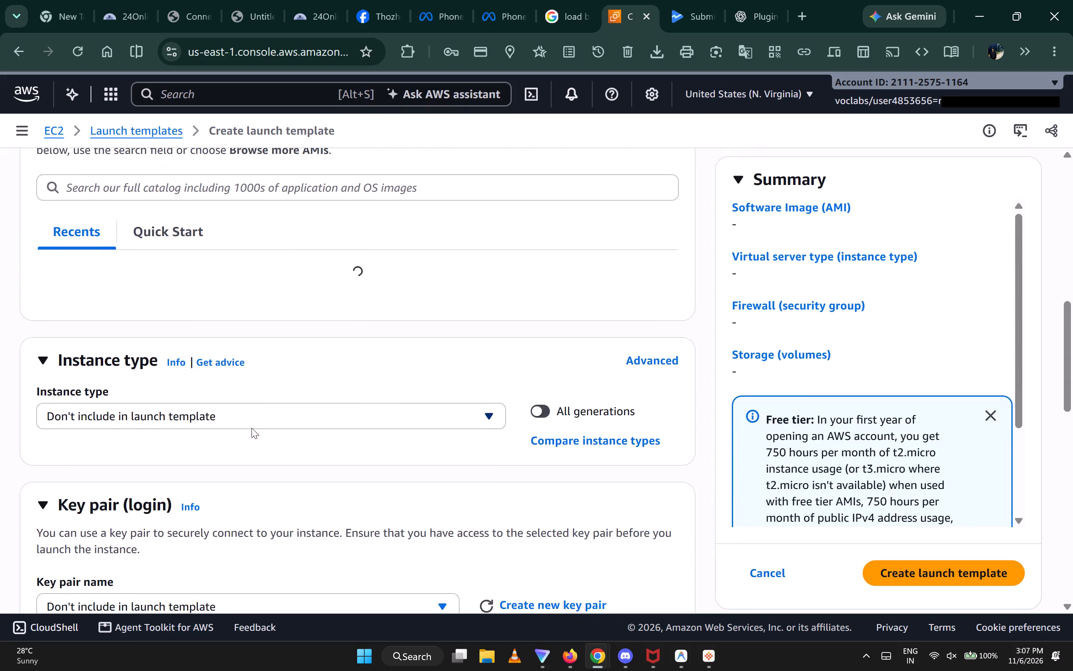
click(324, 397)
click(329, 408)
double_click(490, 414)
scroll(422, 444, down, 2)
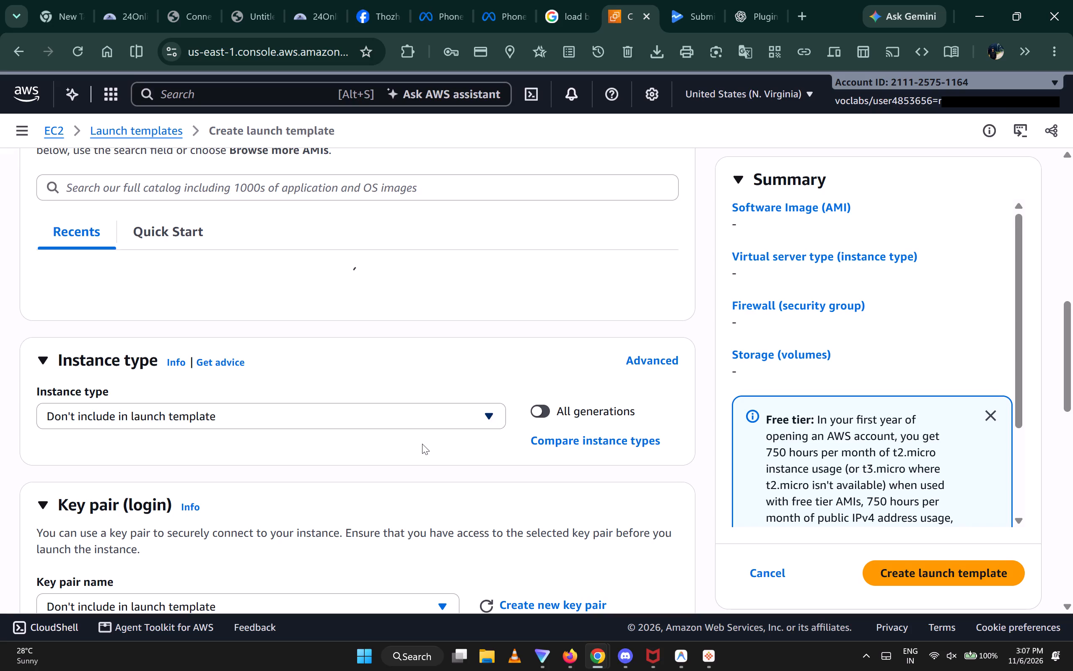
scroll(422, 444, down, 1)
scroll(441, 491, down, 1)
scroll(441, 491, up, 1)
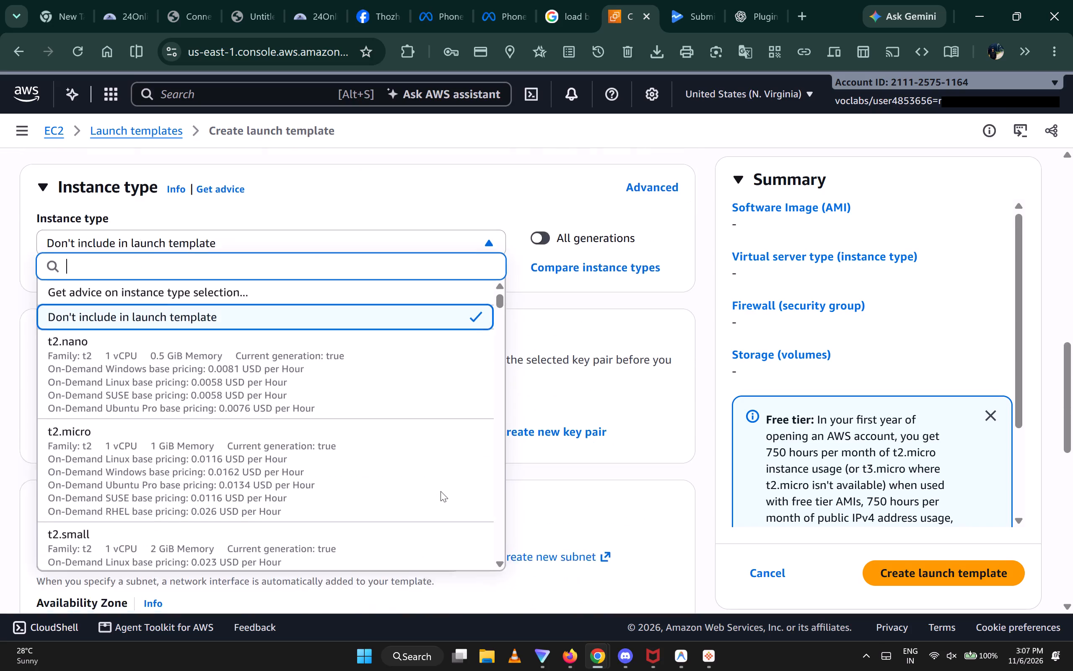
scroll(441, 491, up, 1)
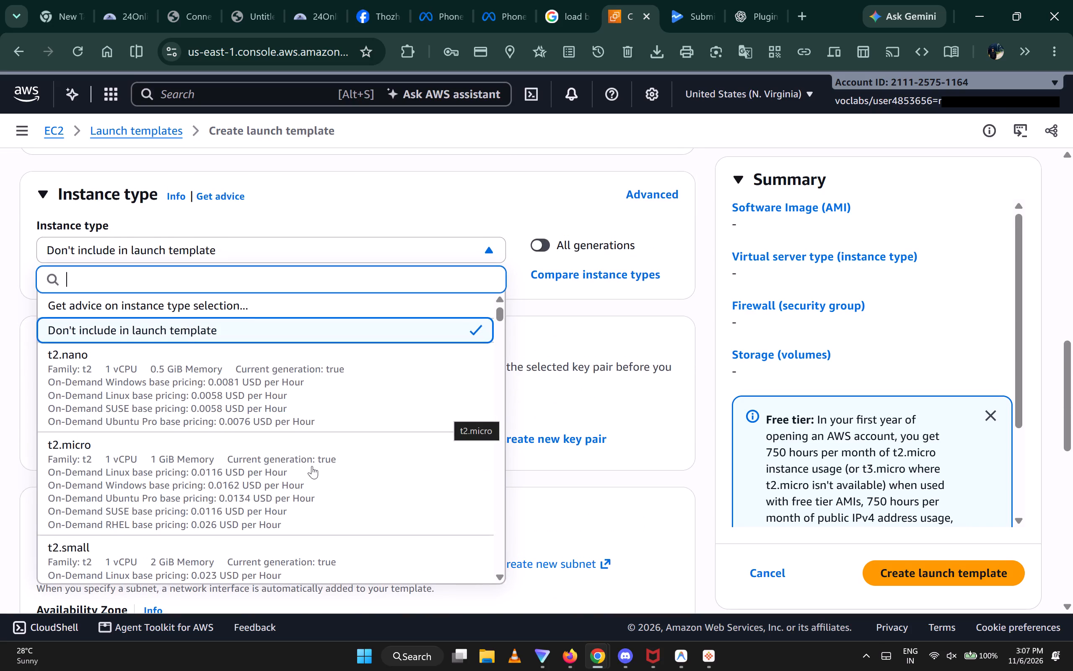
click(312, 466)
click(312, 466)
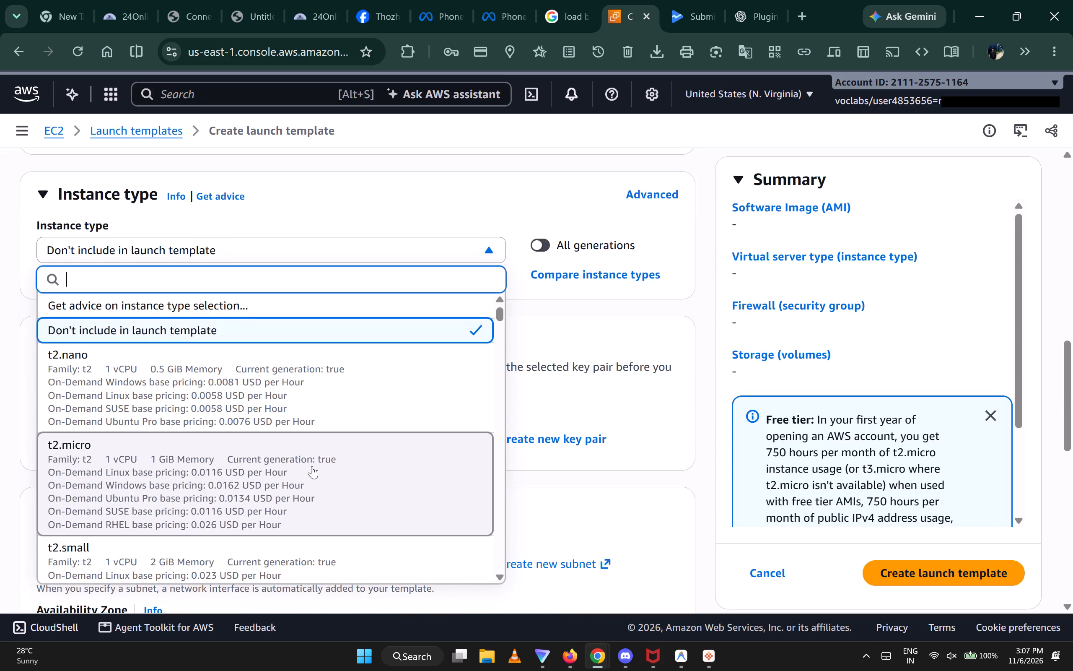
click(612, 369)
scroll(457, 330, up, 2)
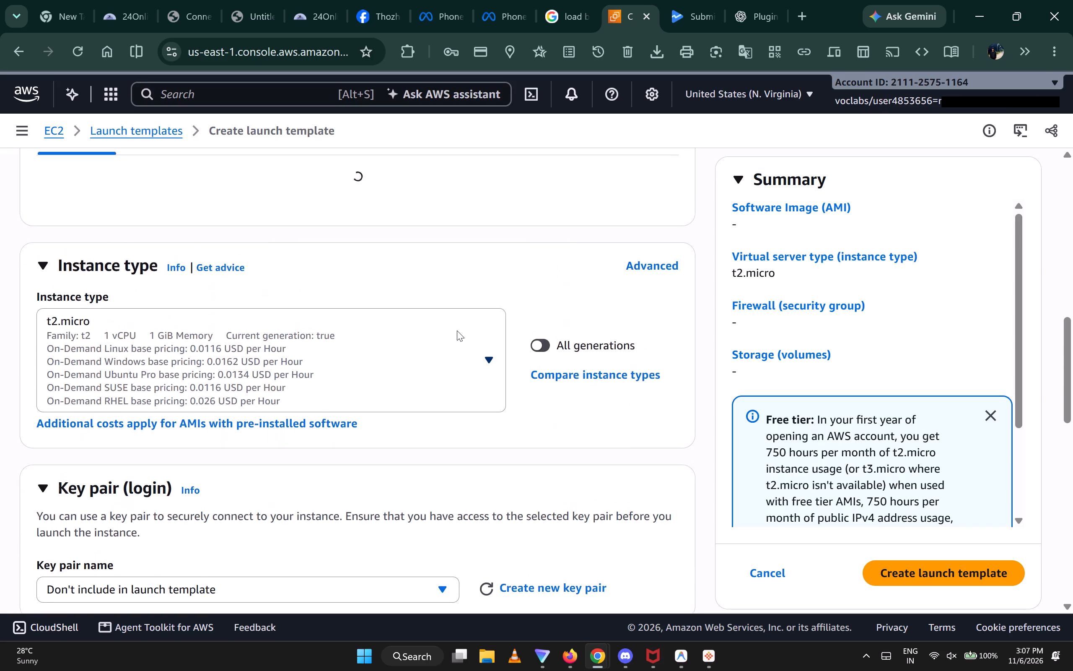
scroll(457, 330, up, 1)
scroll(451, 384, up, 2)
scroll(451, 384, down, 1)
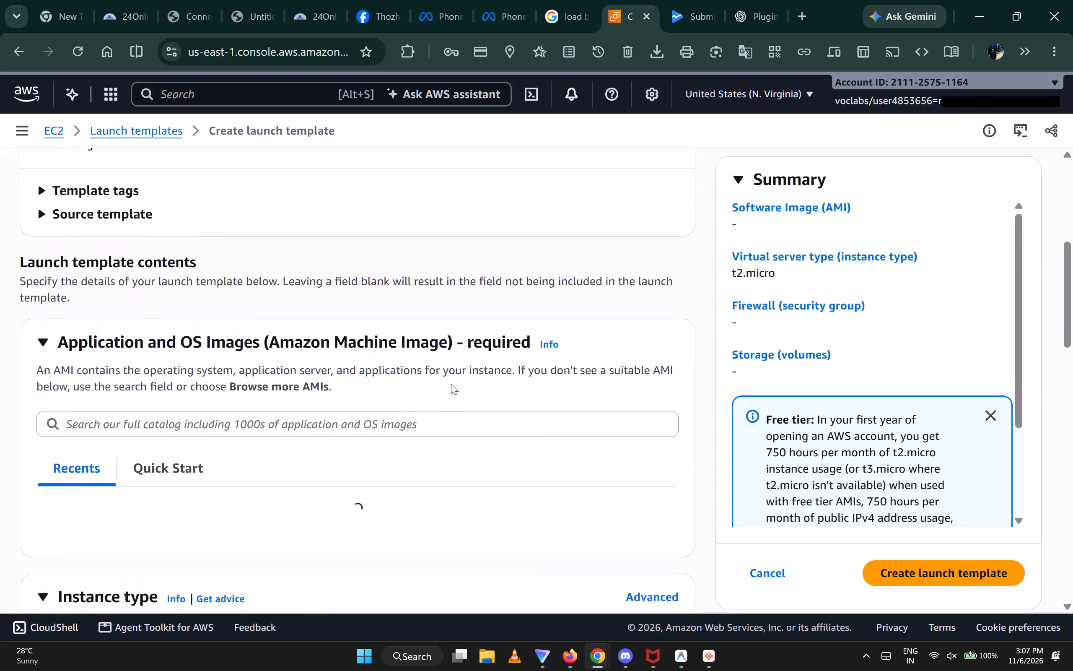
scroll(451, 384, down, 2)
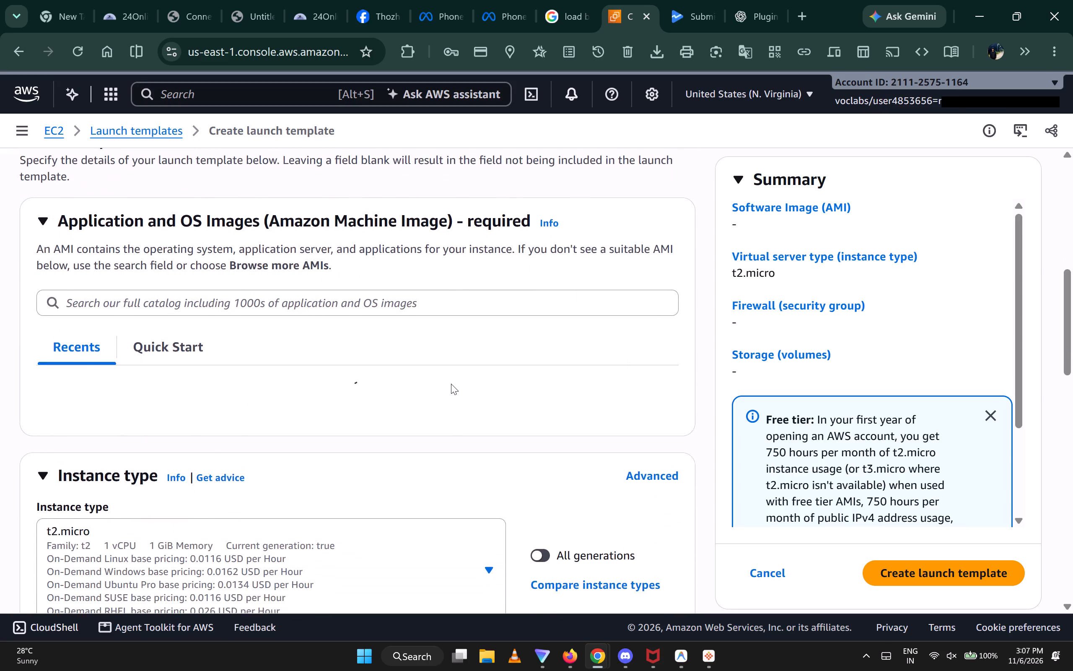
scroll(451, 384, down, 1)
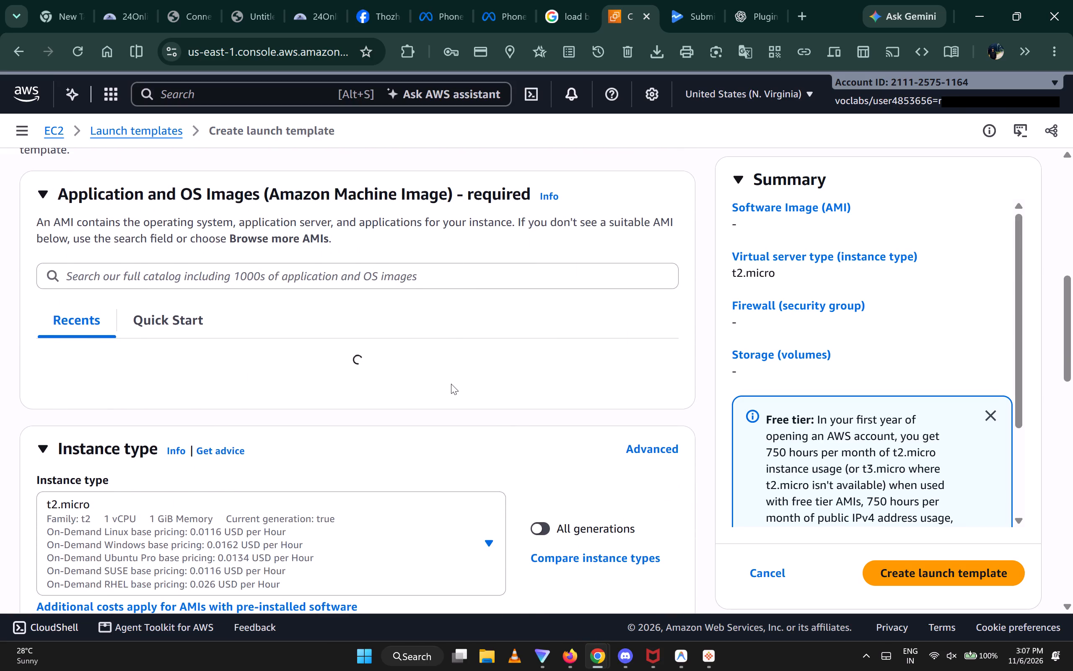
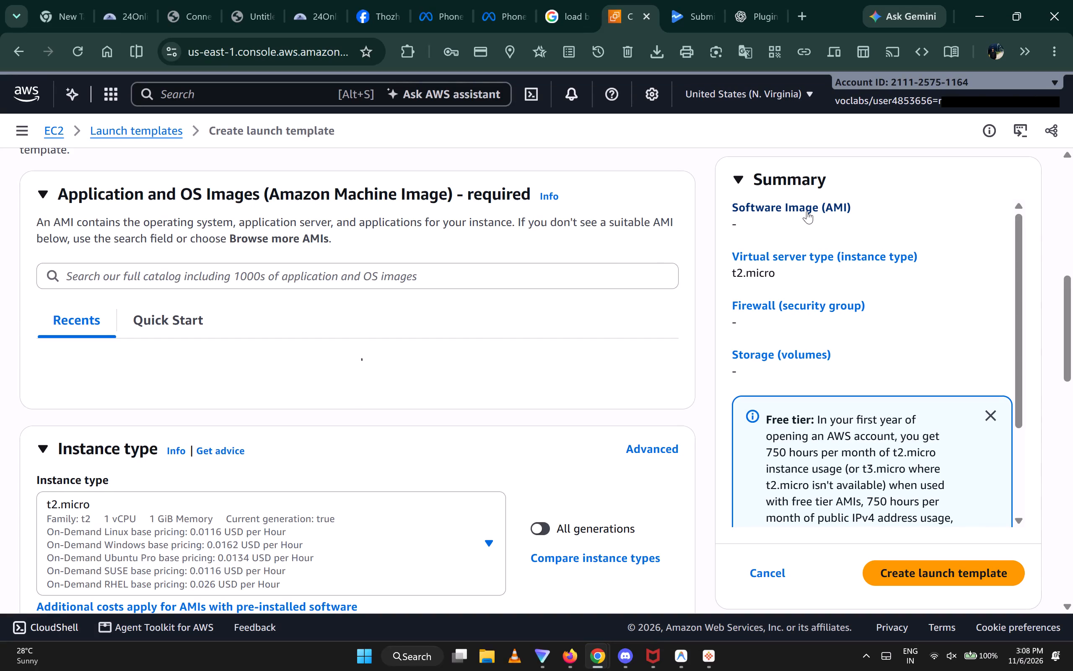
Look through the Recents and Quick Start images for an AMI to use in the launch template.
click(762, 211)
click(538, 376)
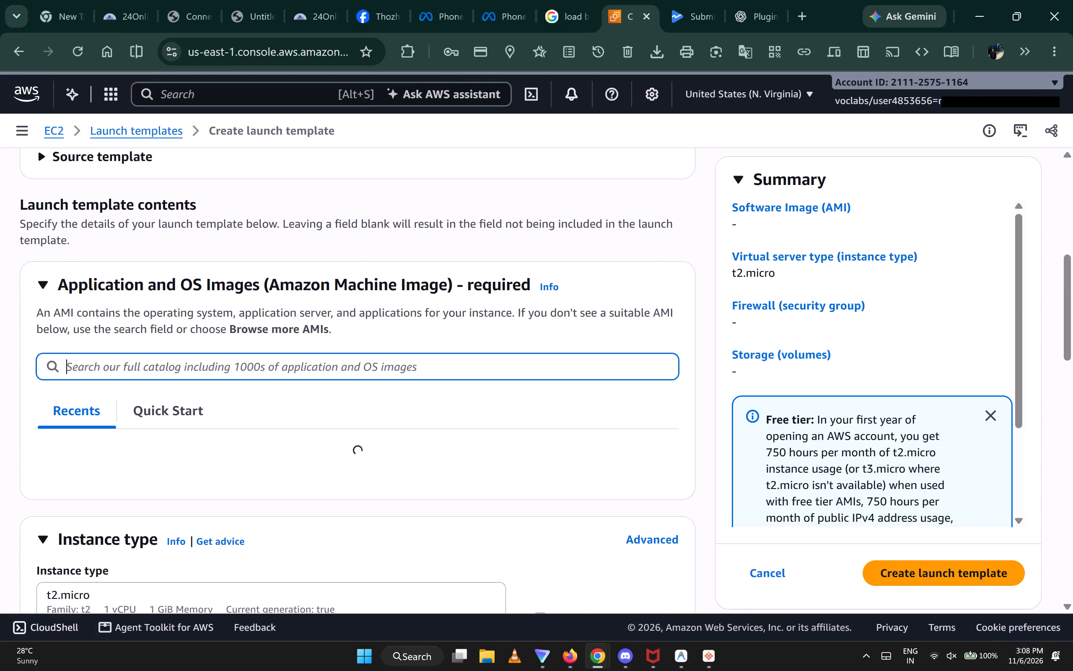
click(182, 405)
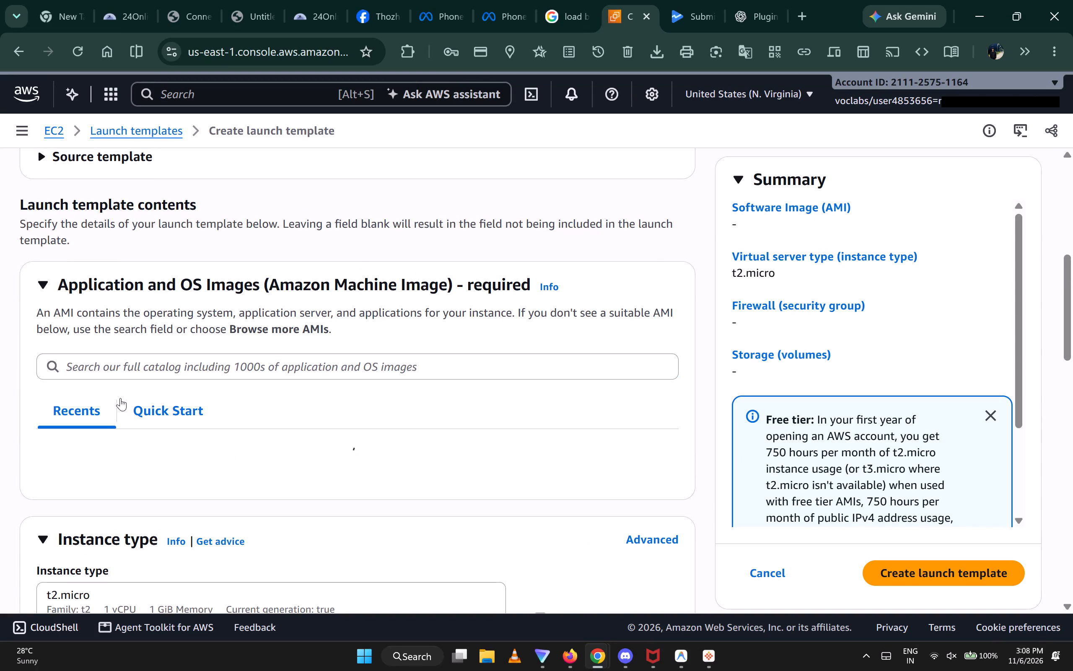
click(119, 402)
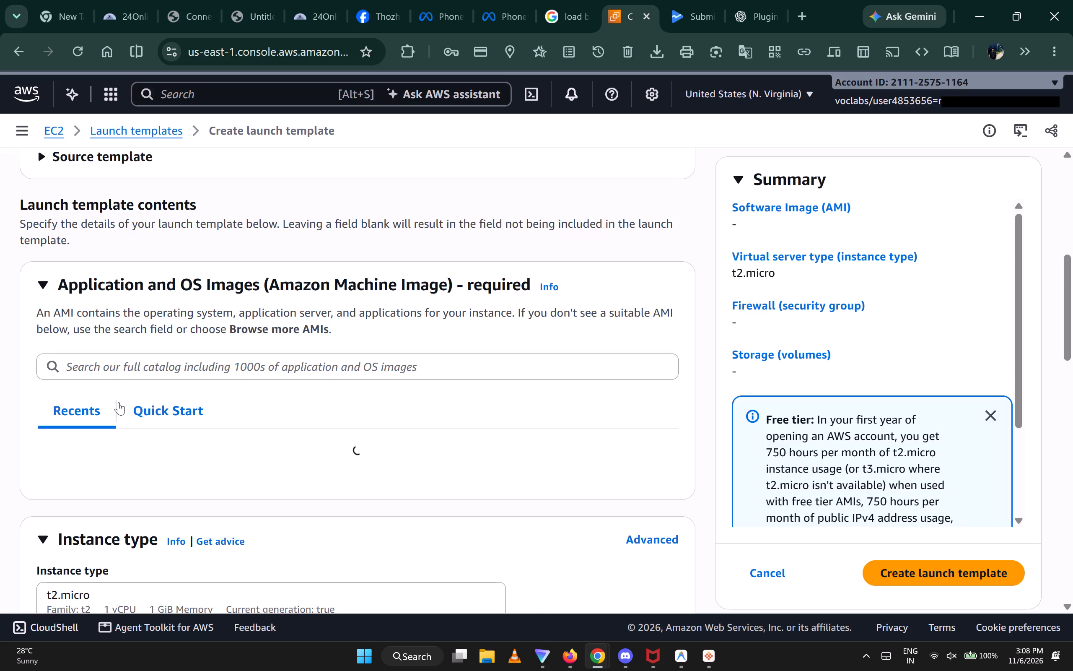
scroll(119, 402, down, 8)
scroll(119, 402, up, 4)
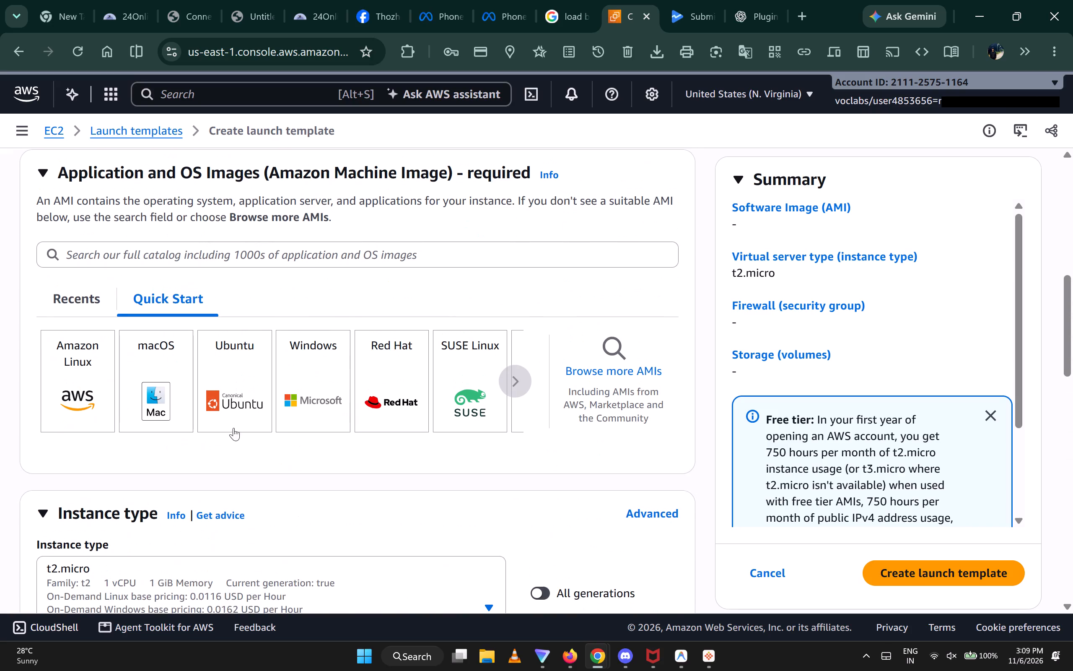
scroll(177, 408, left, 1)
scroll(177, 408, right, 2)
click(527, 377)
click(527, 377)
click(527, 377)
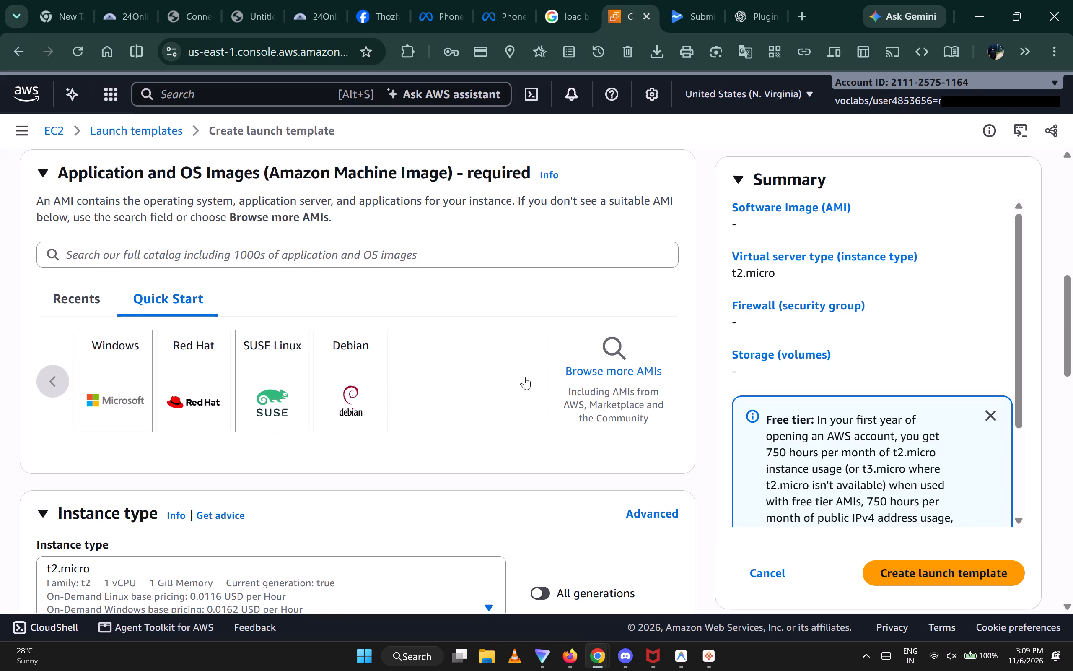
click(98, 299)
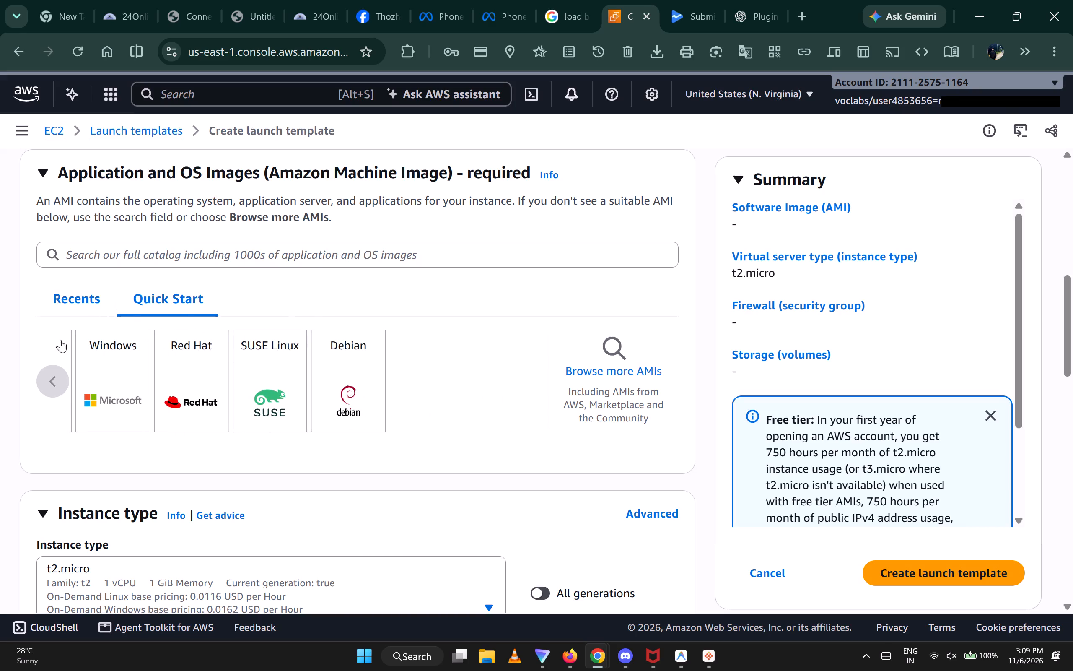
click(50, 380)
click(50, 380)
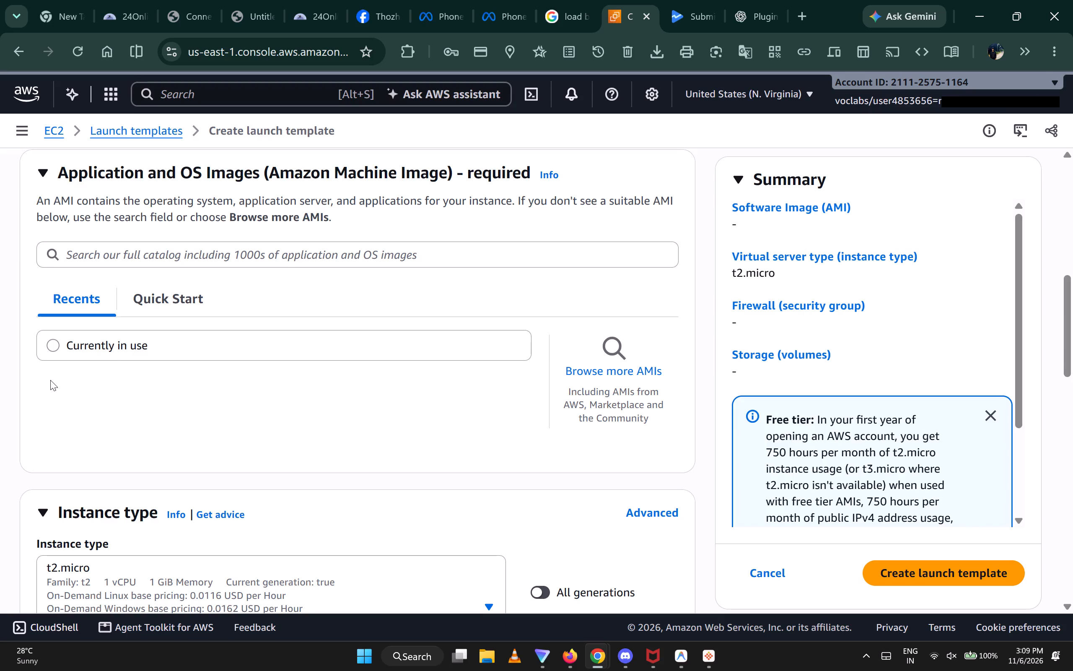
Check the guided lab instructions for the launch template's AMI, instance type and key pair choices.
scroll(50, 380, down, 8)
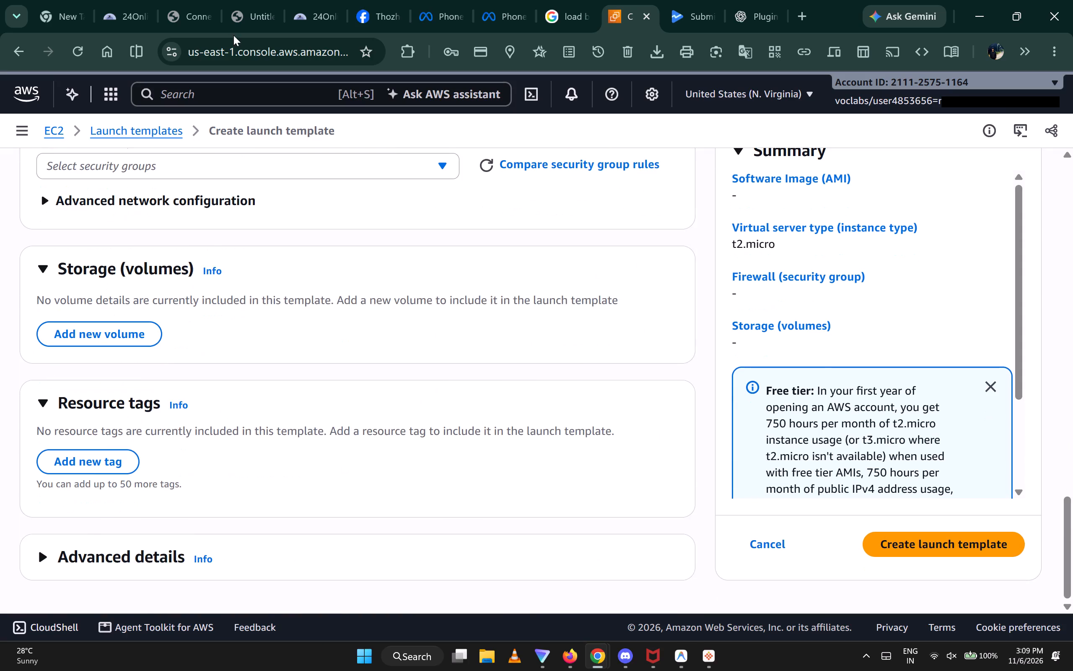
click(622, 10)
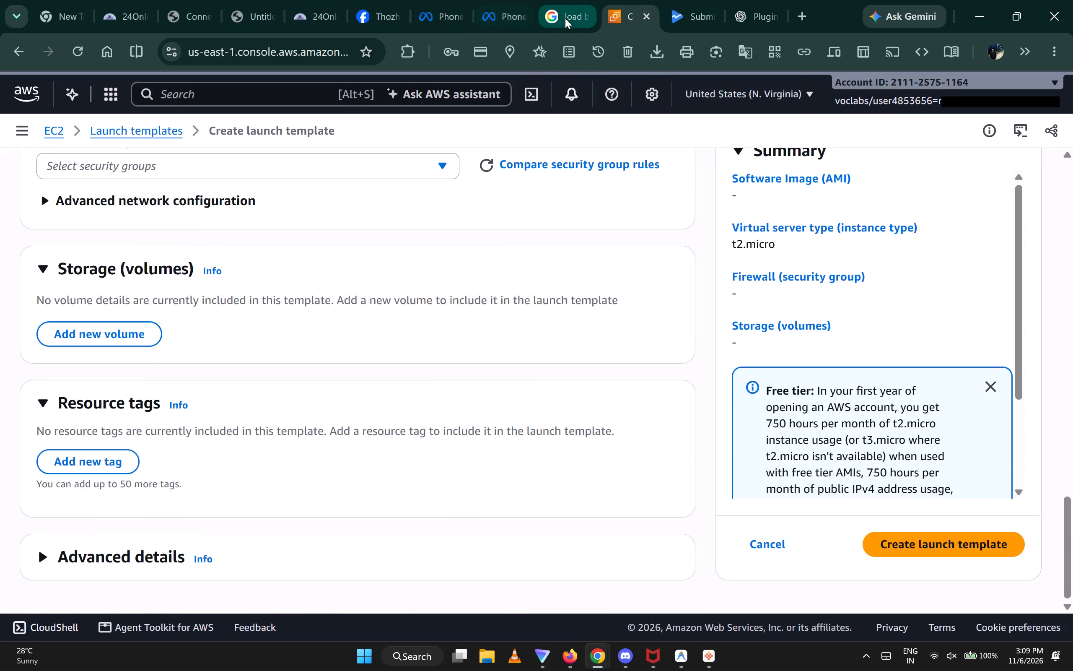
click(565, 18)
click(625, 11)
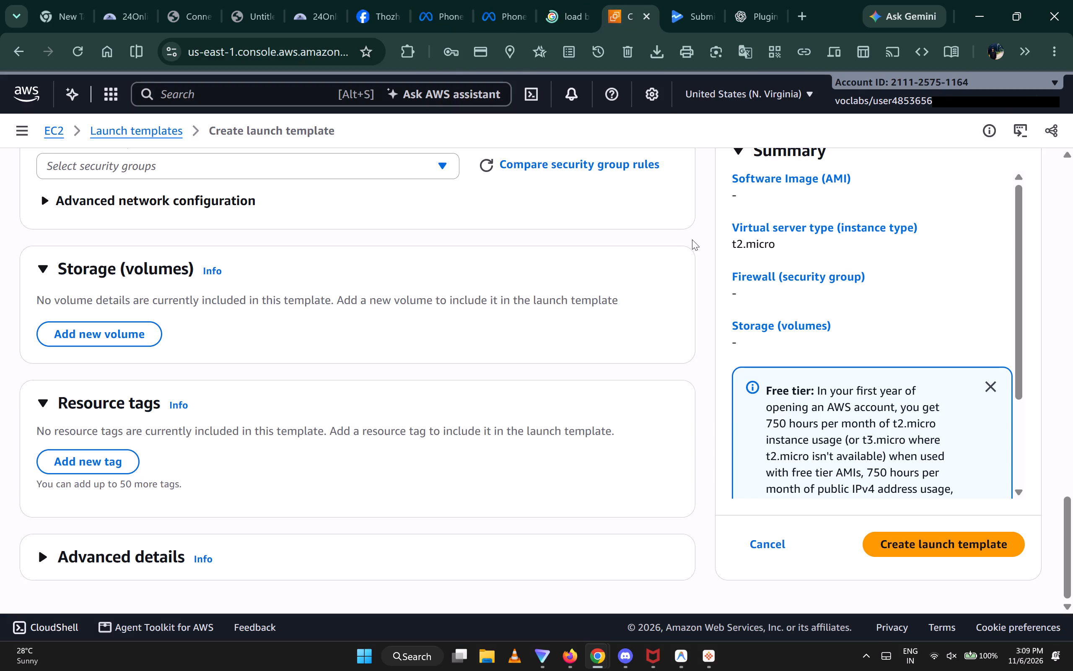
key(alt+Tab)
scroll(689, 452, down, 2)
scroll(689, 452, up, 1)
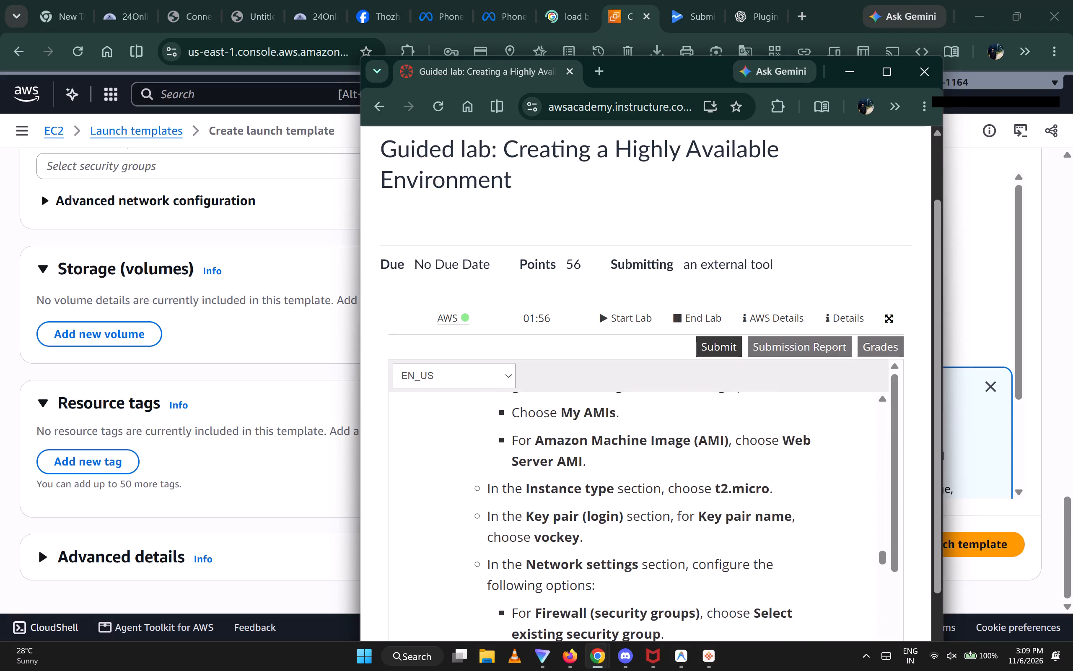
scroll(689, 452, up, 2)
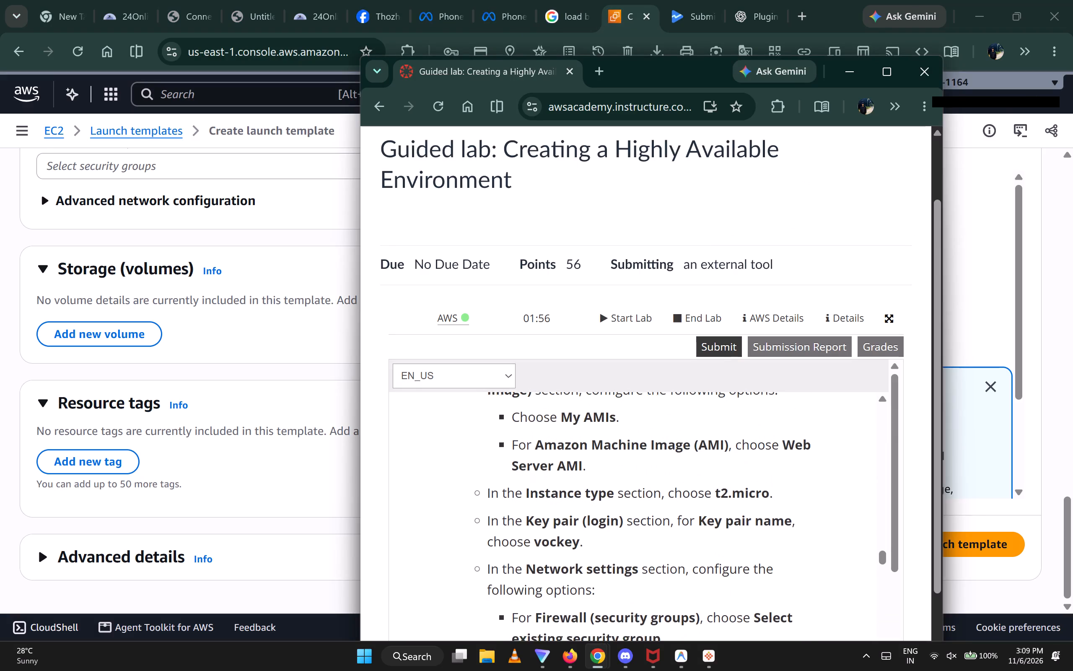
scroll(689, 452, up, 1)
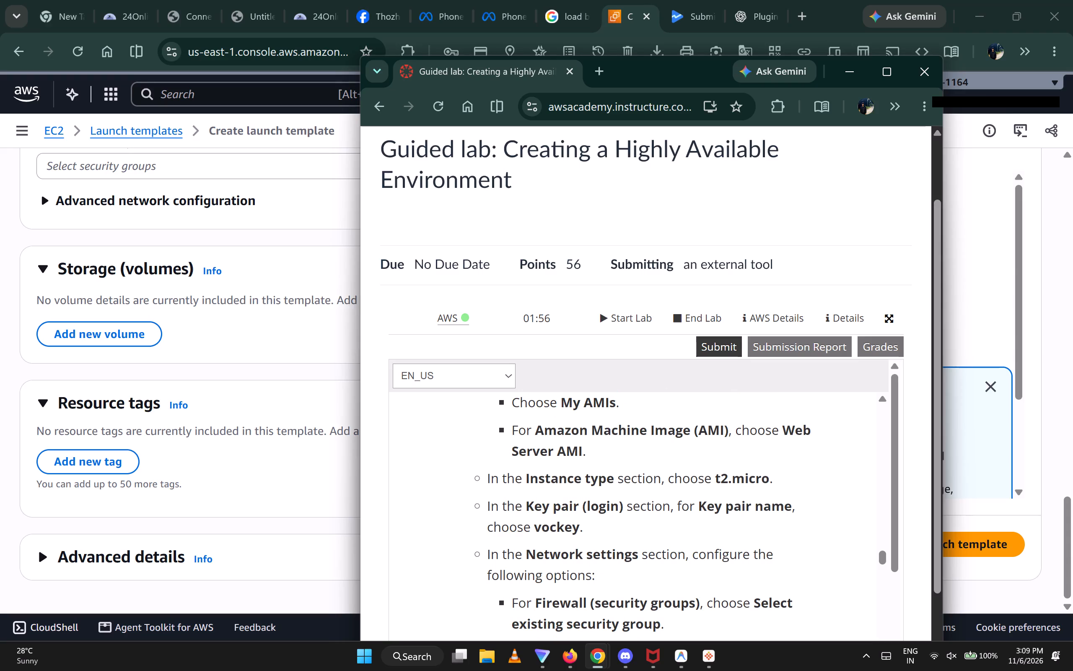
Set the launch template's key pair name to vockey.
click(327, 463)
scroll(327, 453, up, 2)
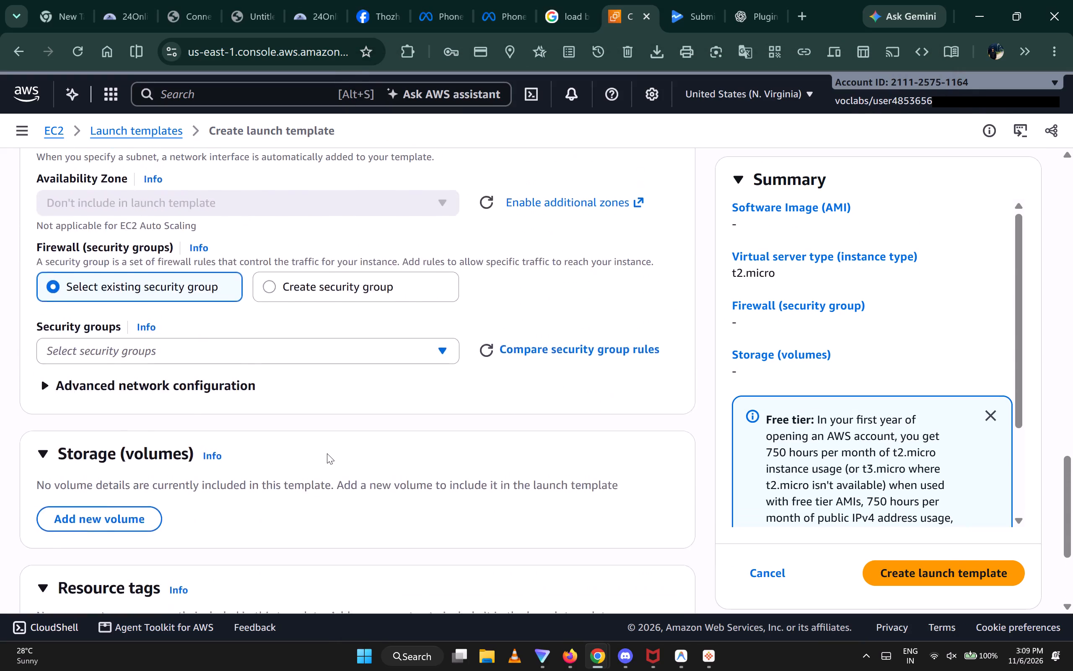
scroll(327, 453, up, 4)
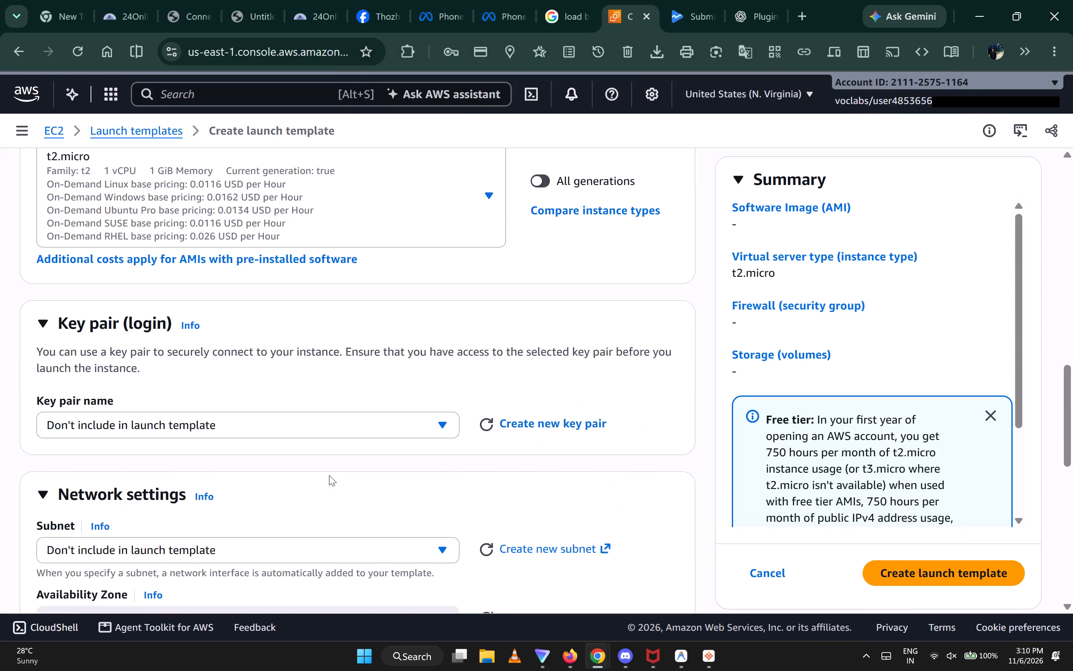
click(438, 425)
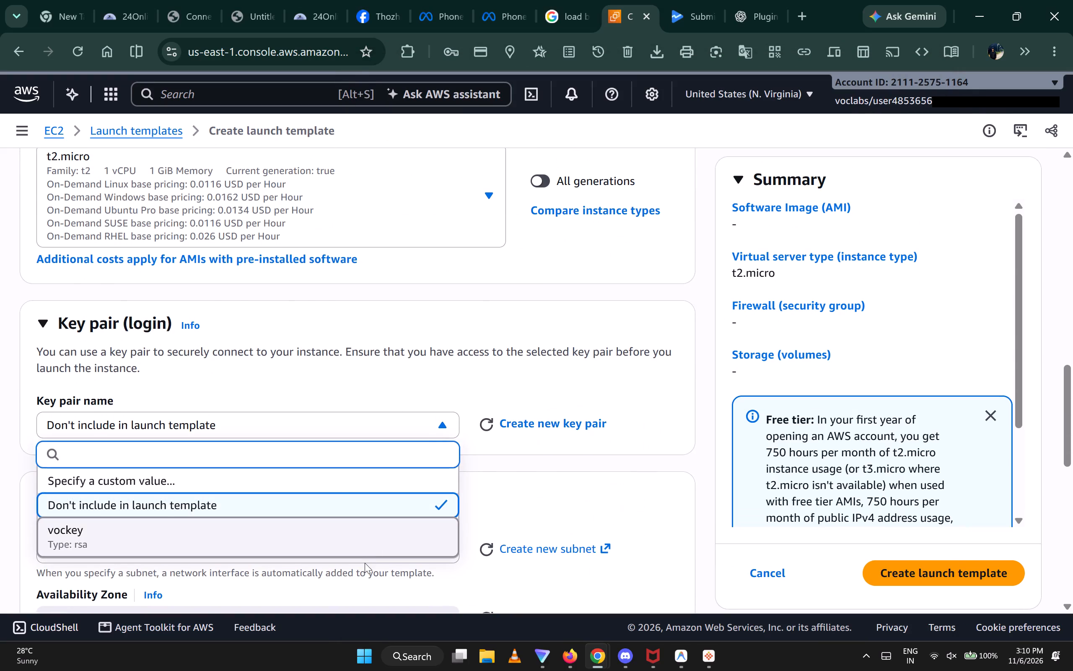
click(365, 563)
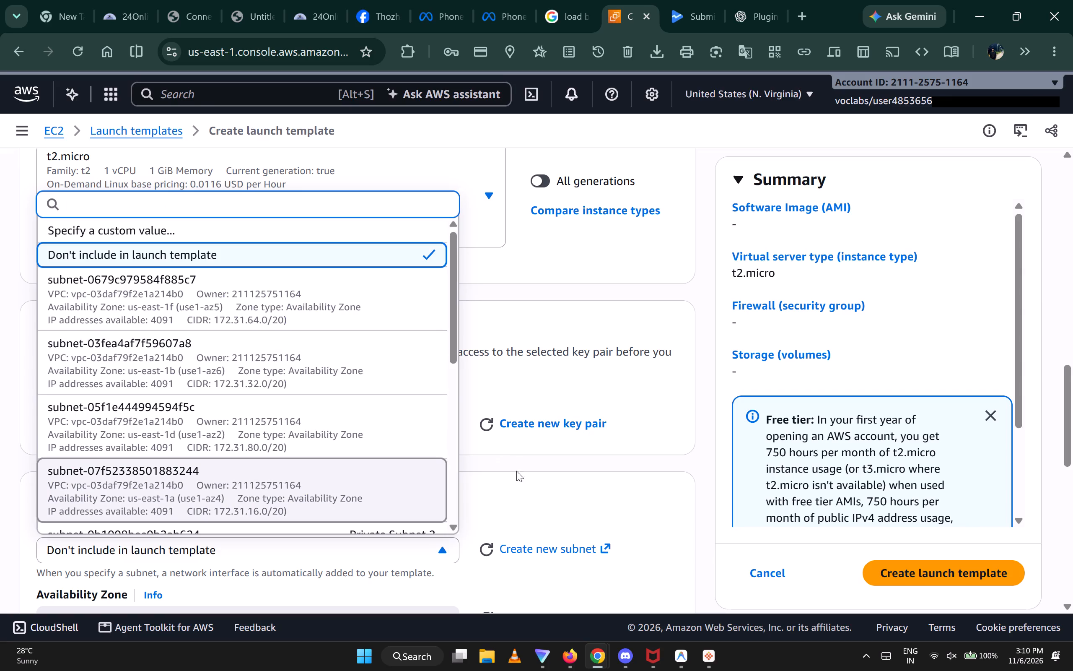
click(515, 469)
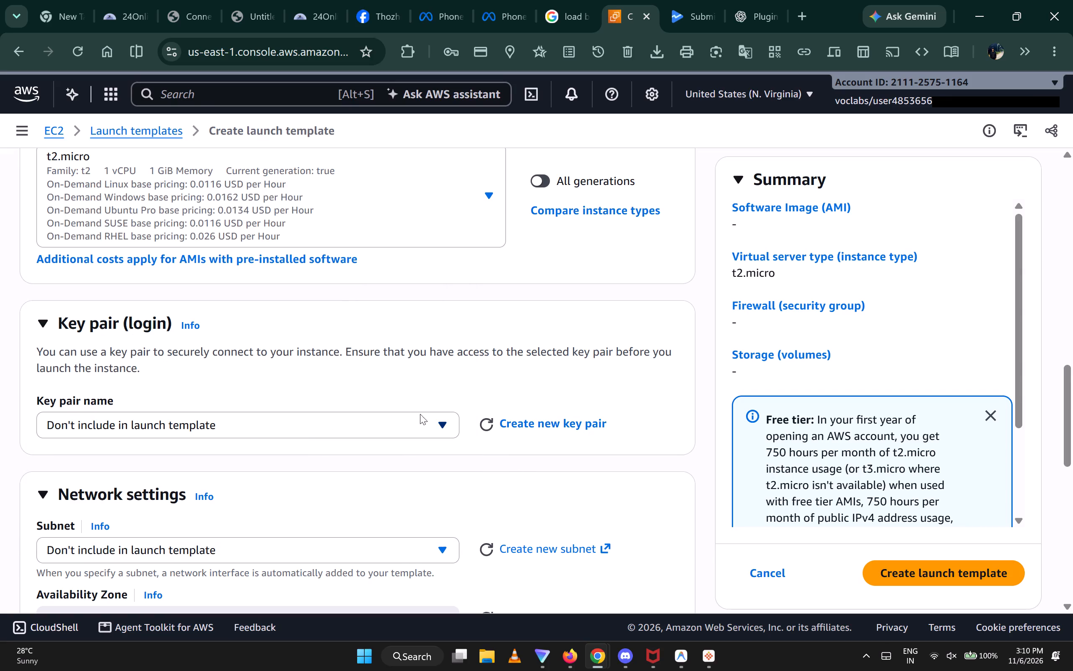
click(423, 413)
click(358, 541)
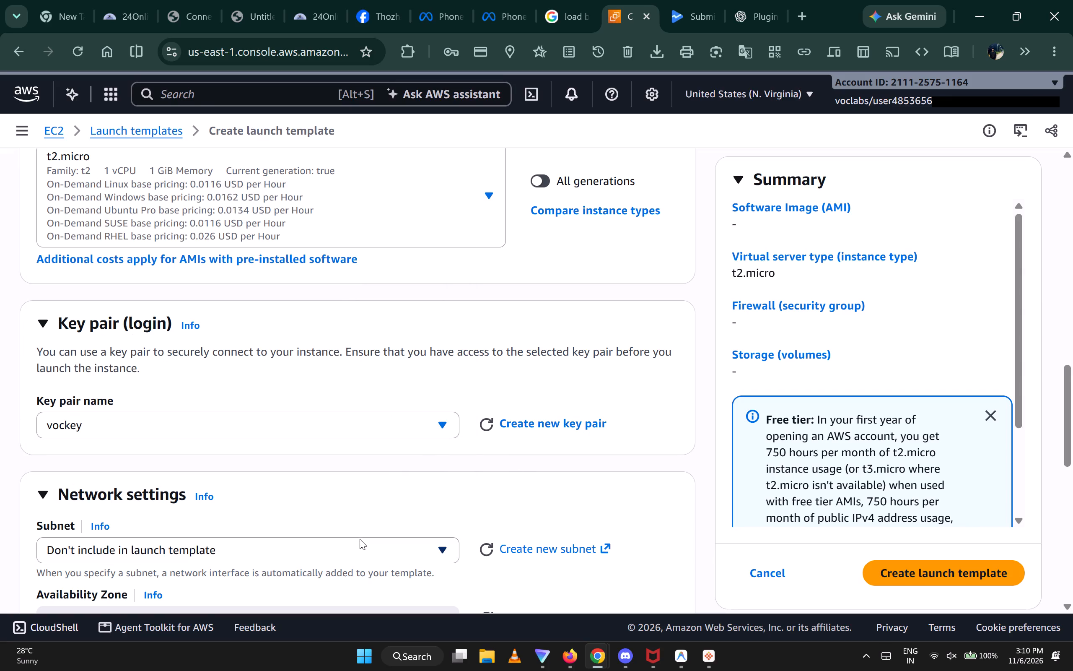
Read the lab instructions for the launch template's network settings and advanced details.
scroll(463, 423, down, 4)
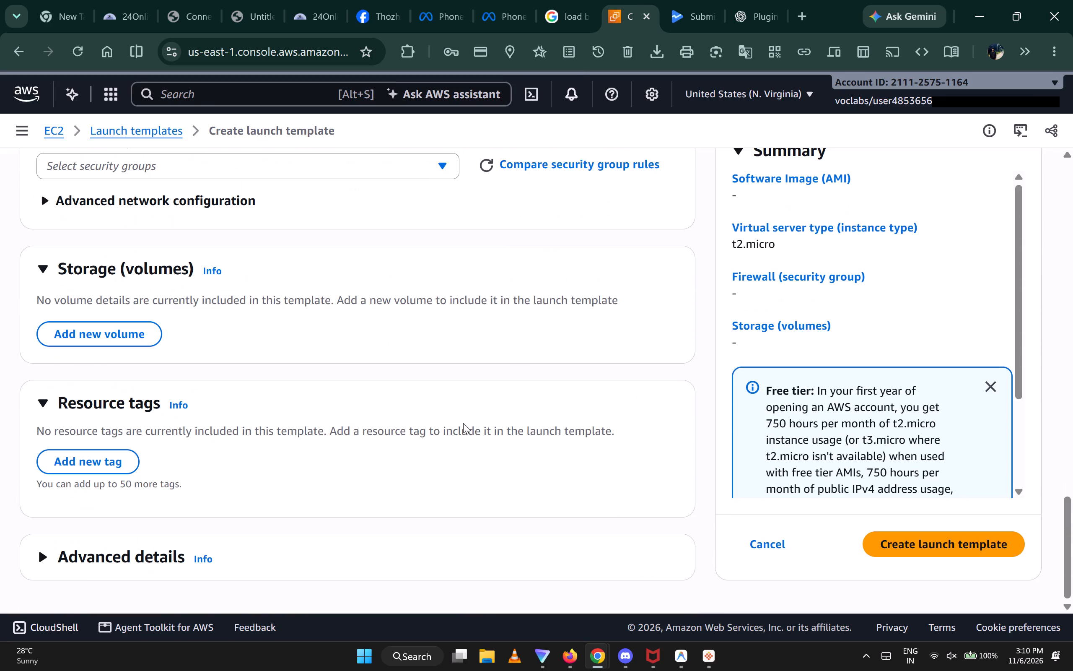
key(alt+Tab)
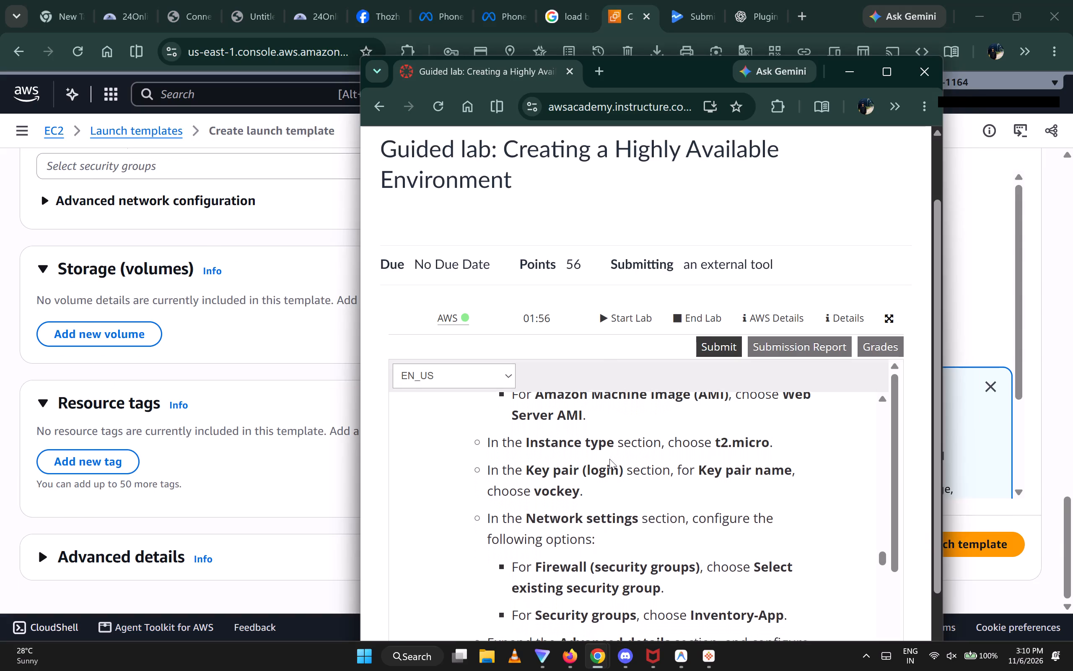
scroll(609, 459, down, 2)
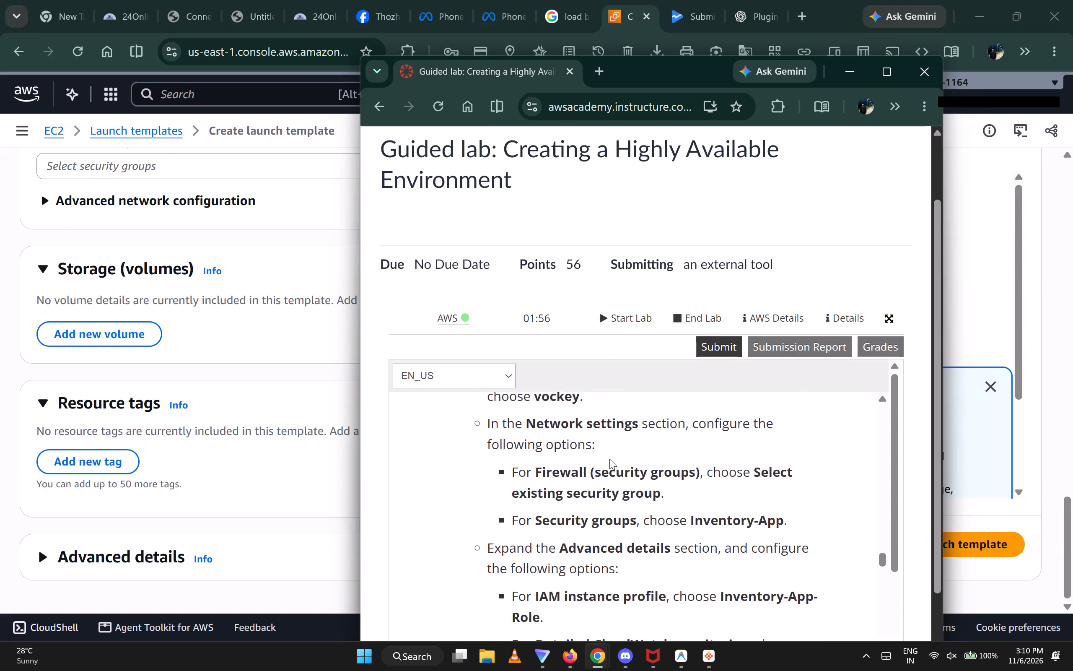
scroll(609, 459, down, 1)
scroll(609, 459, up, 1)
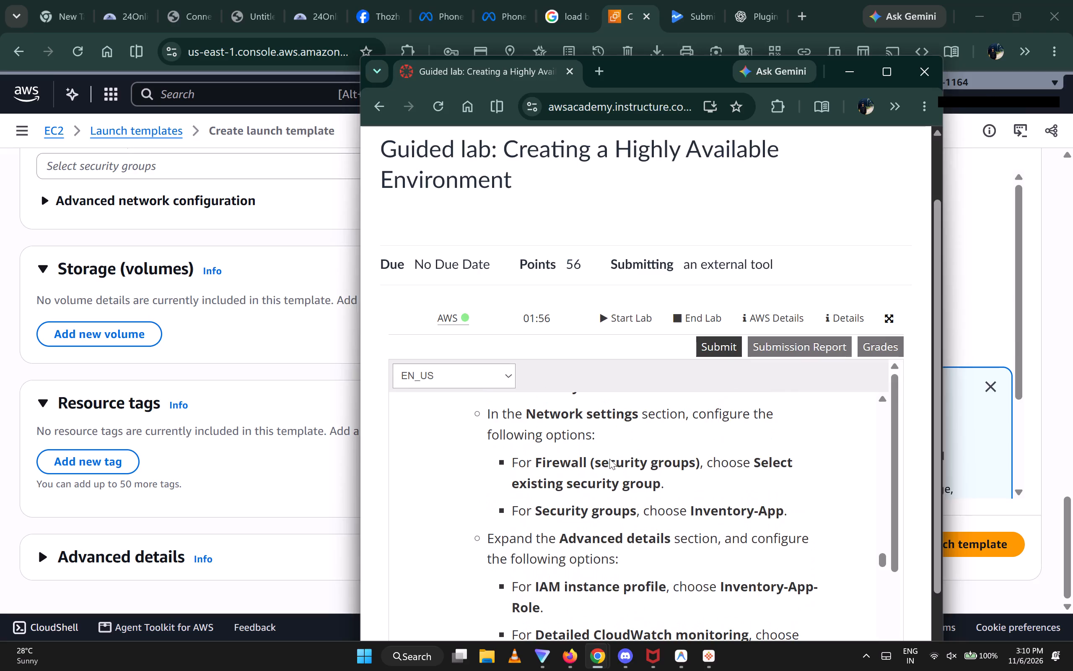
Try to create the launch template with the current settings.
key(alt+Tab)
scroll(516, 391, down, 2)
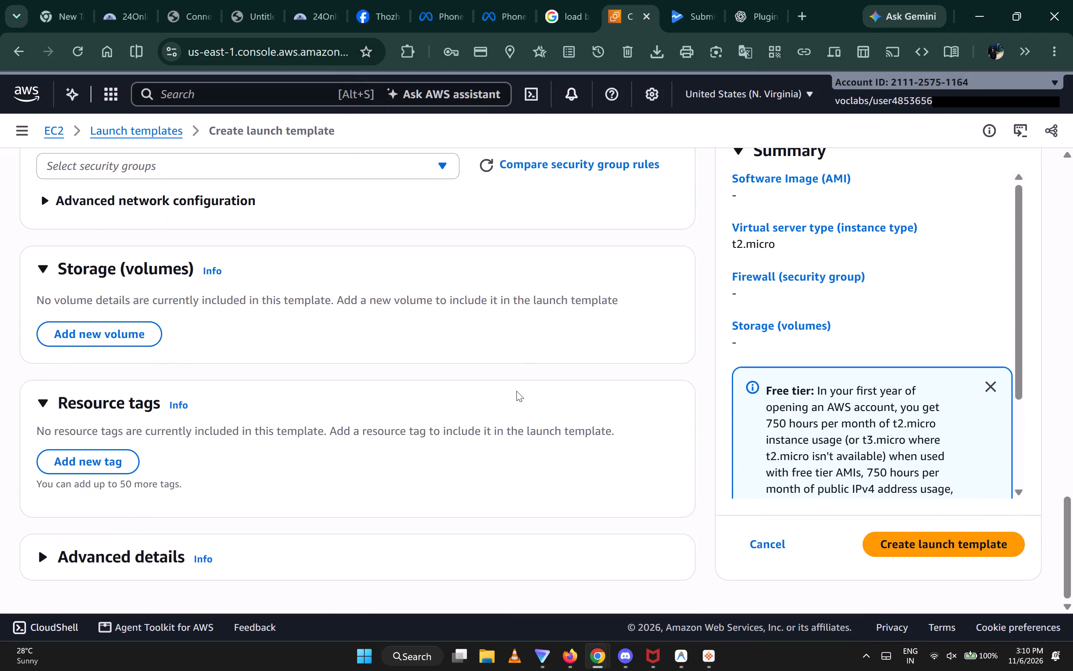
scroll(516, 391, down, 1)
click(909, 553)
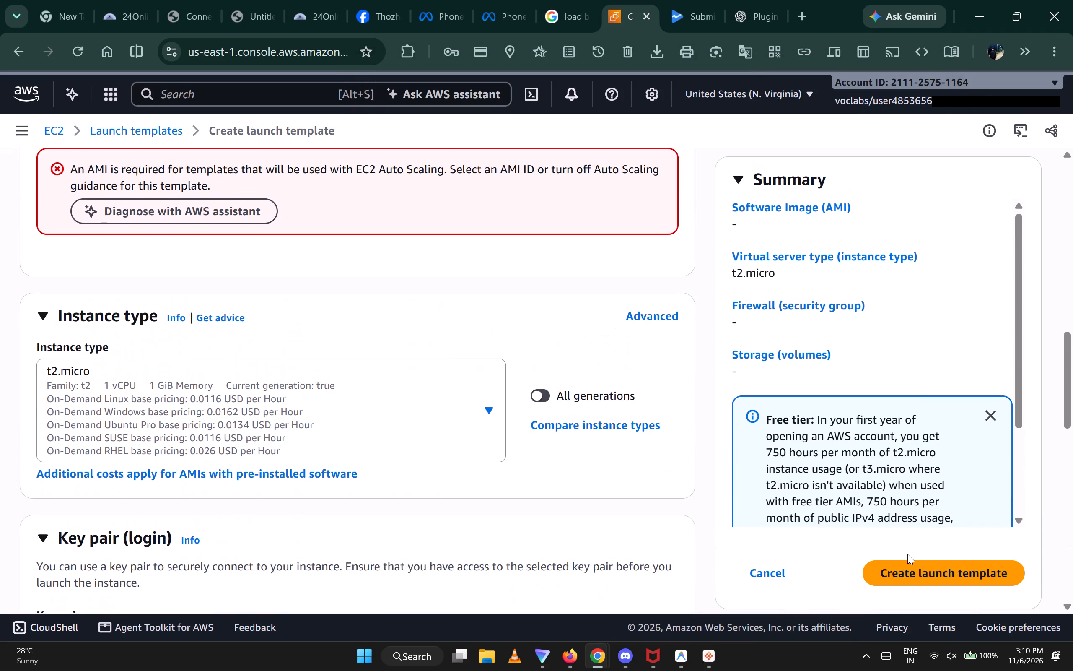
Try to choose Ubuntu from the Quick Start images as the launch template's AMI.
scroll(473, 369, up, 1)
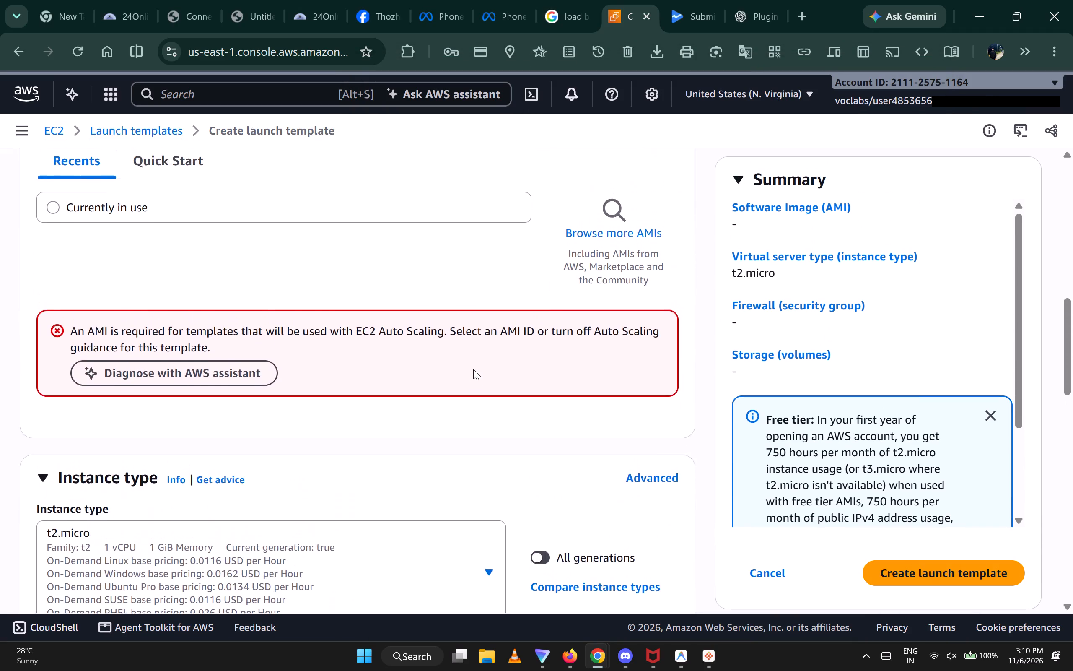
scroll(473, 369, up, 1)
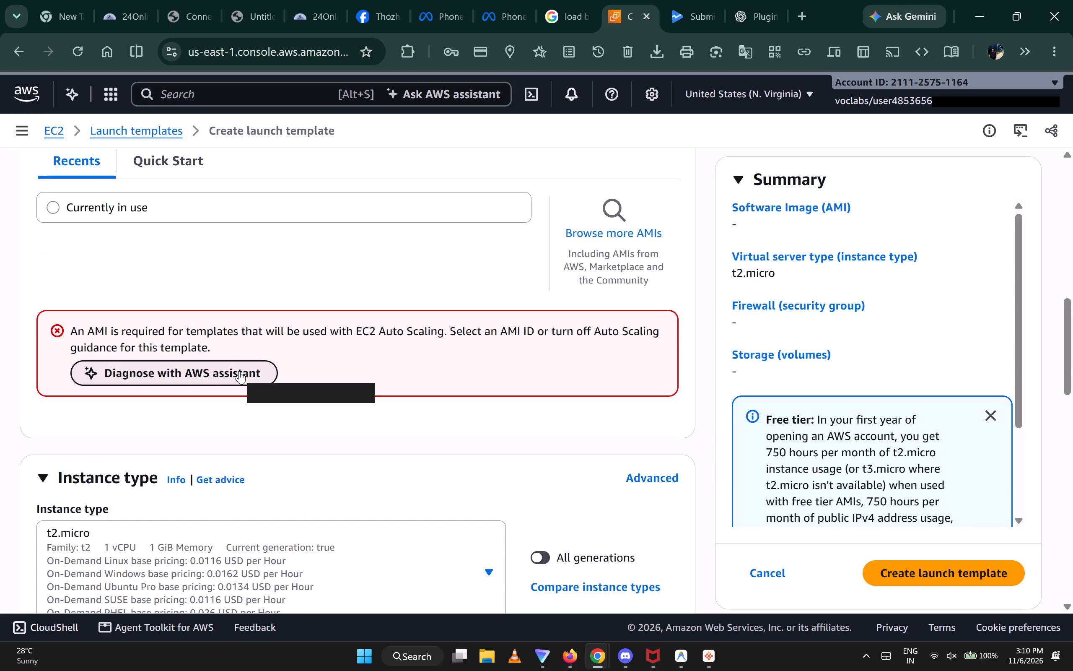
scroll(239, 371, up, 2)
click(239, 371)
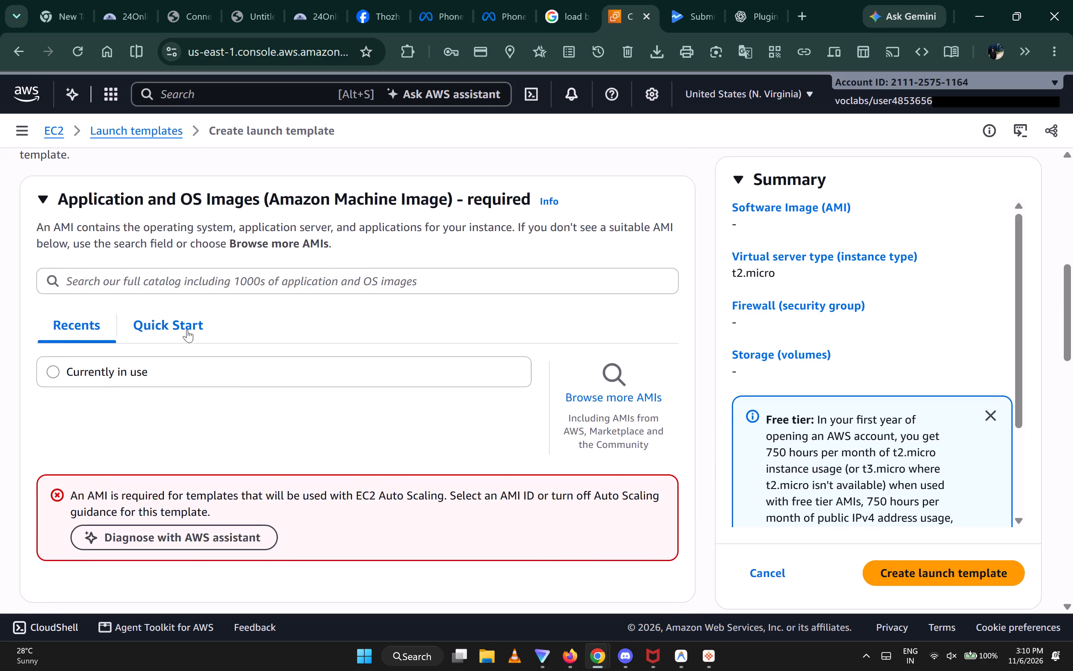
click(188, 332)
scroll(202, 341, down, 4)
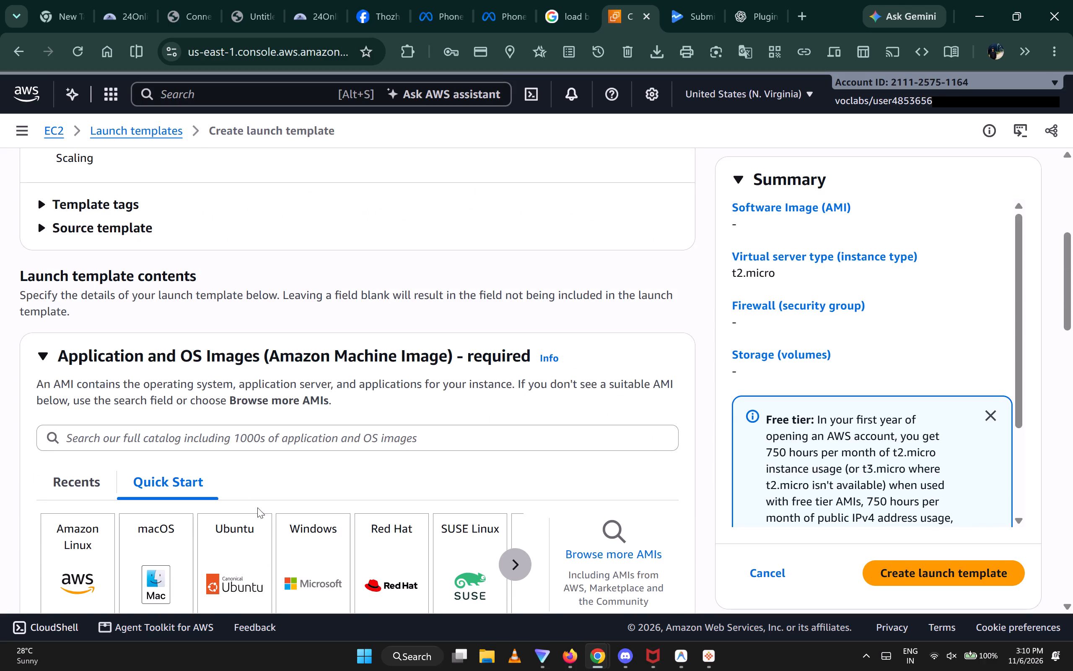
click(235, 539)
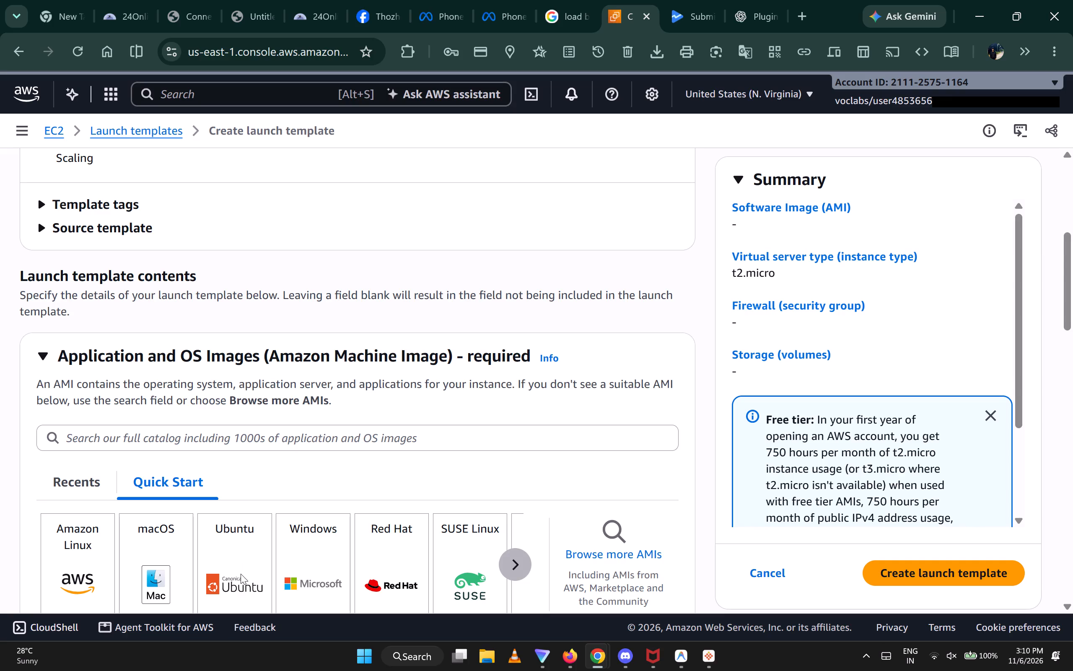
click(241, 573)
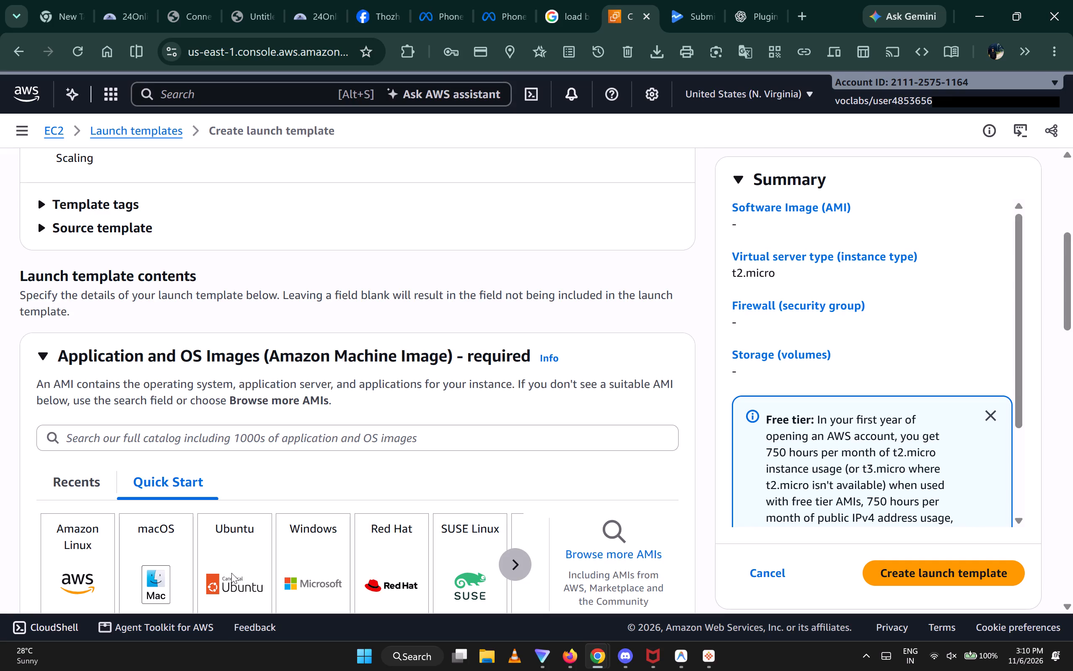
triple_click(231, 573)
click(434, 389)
Review the lab instructions for the launch template's AMI, instance type, network settings, advanced details and user data.
key(alt+Tab)
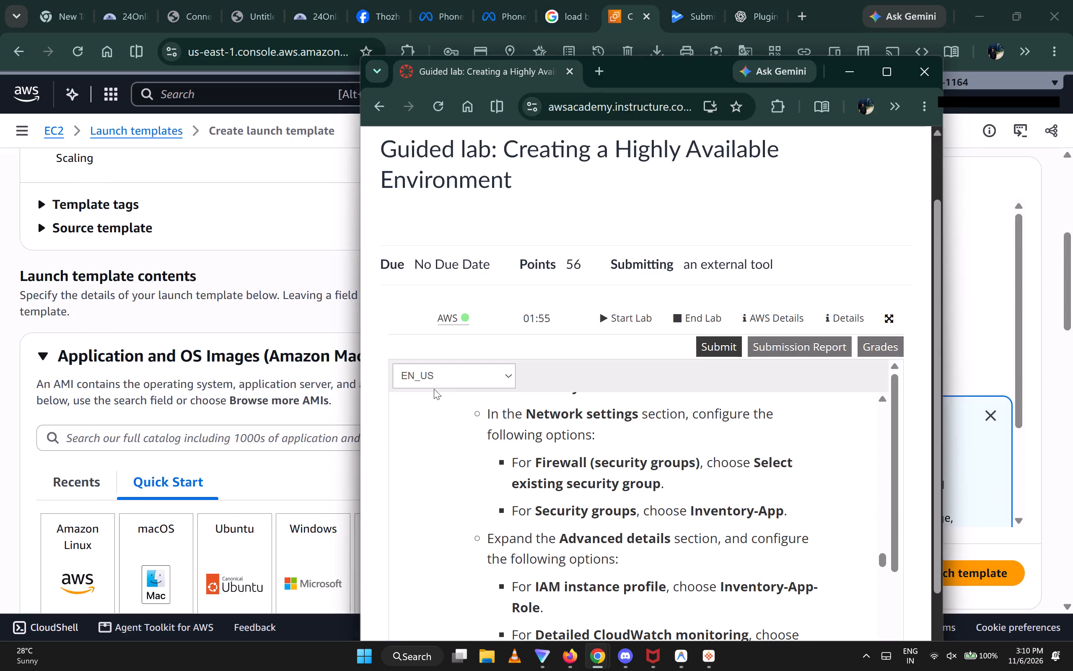
scroll(591, 481, down, 1)
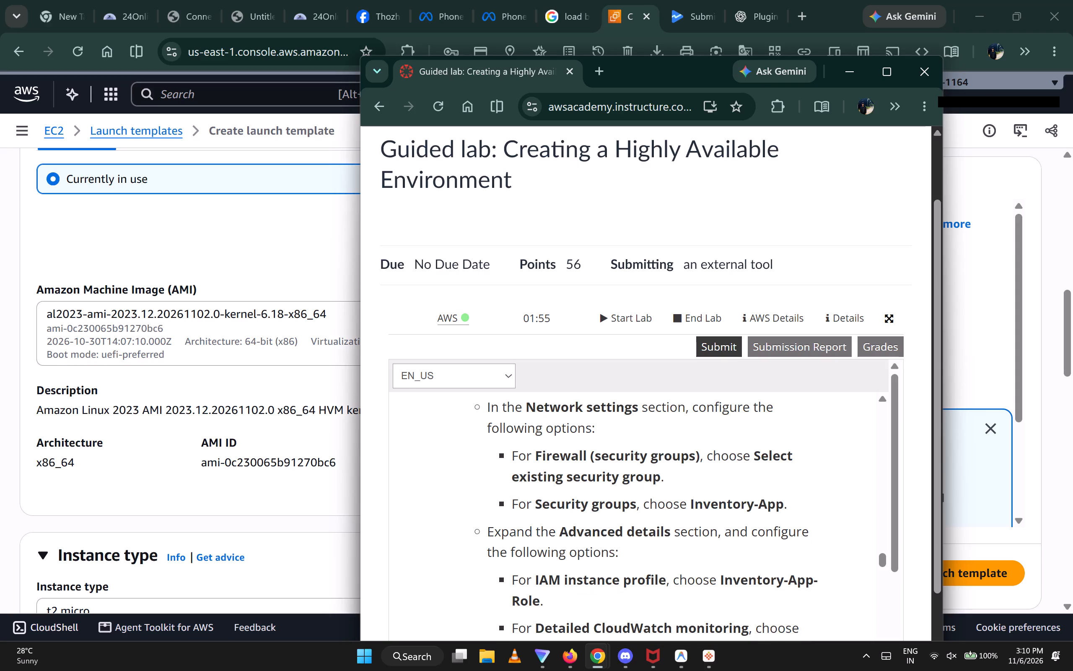
scroll(591, 481, down, 2)
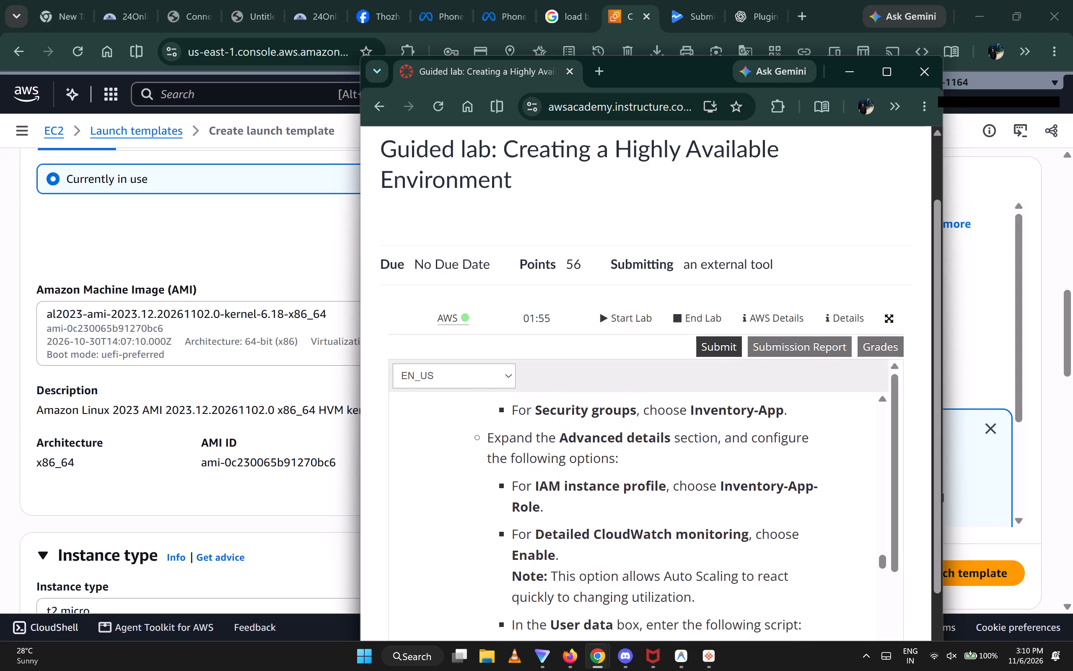
scroll(591, 481, down, 2)
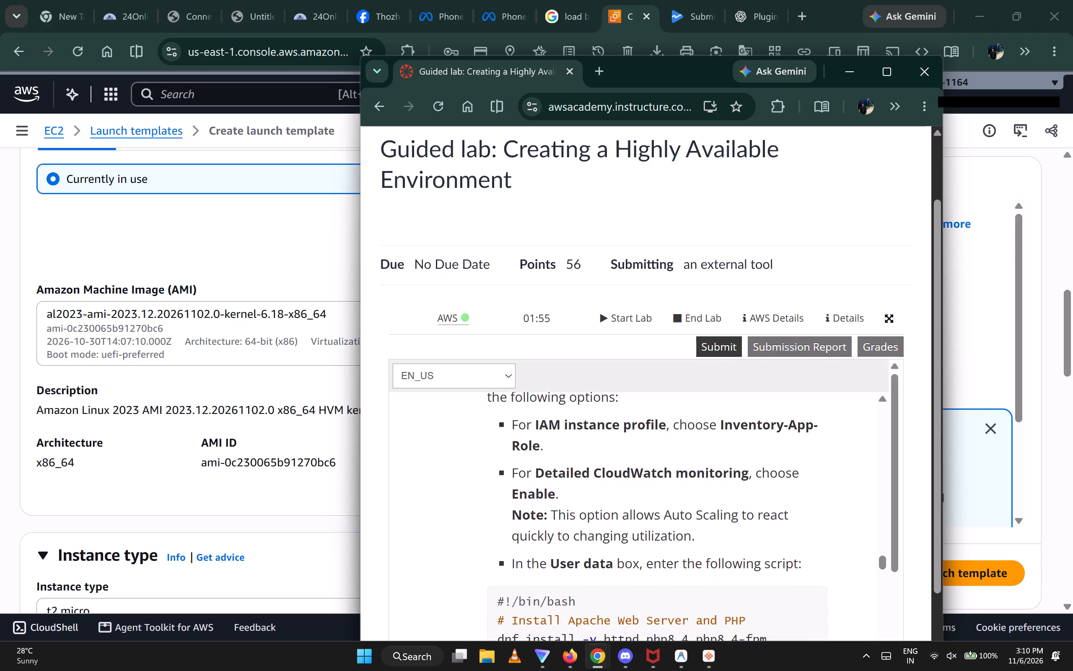
scroll(591, 481, down, 1)
scroll(591, 481, up, 6)
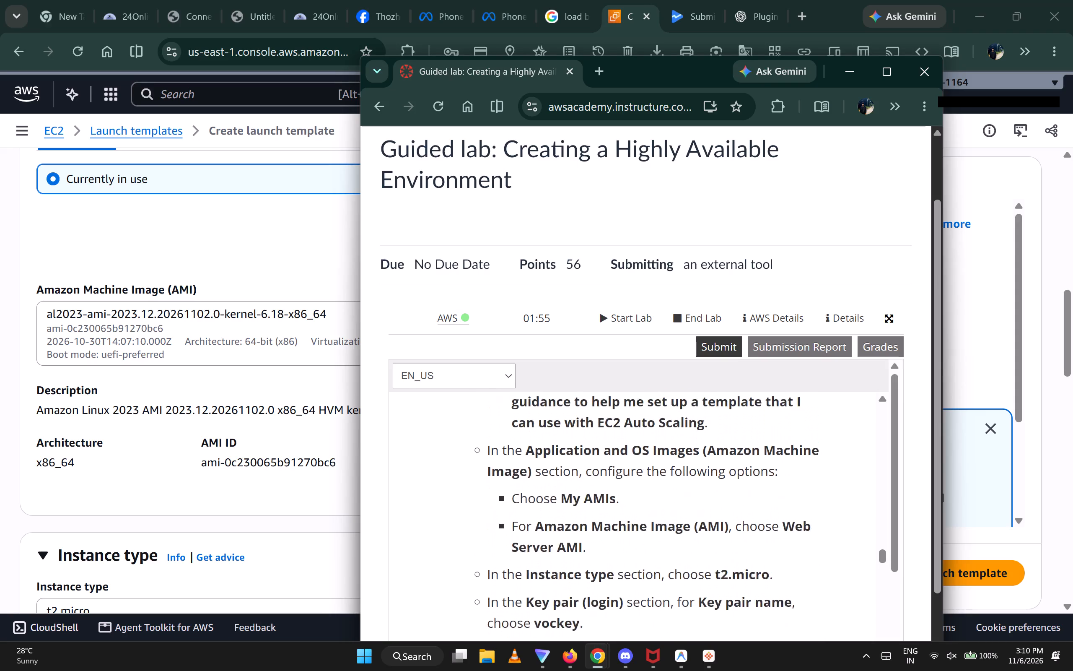
scroll(591, 481, up, 1)
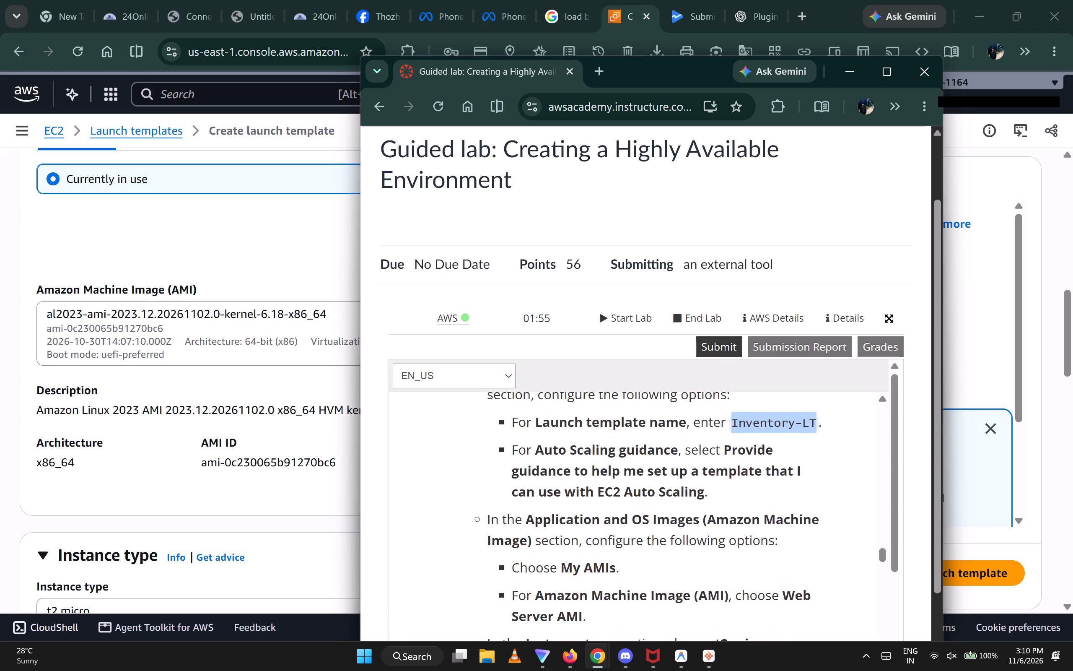
scroll(591, 481, down, 1)
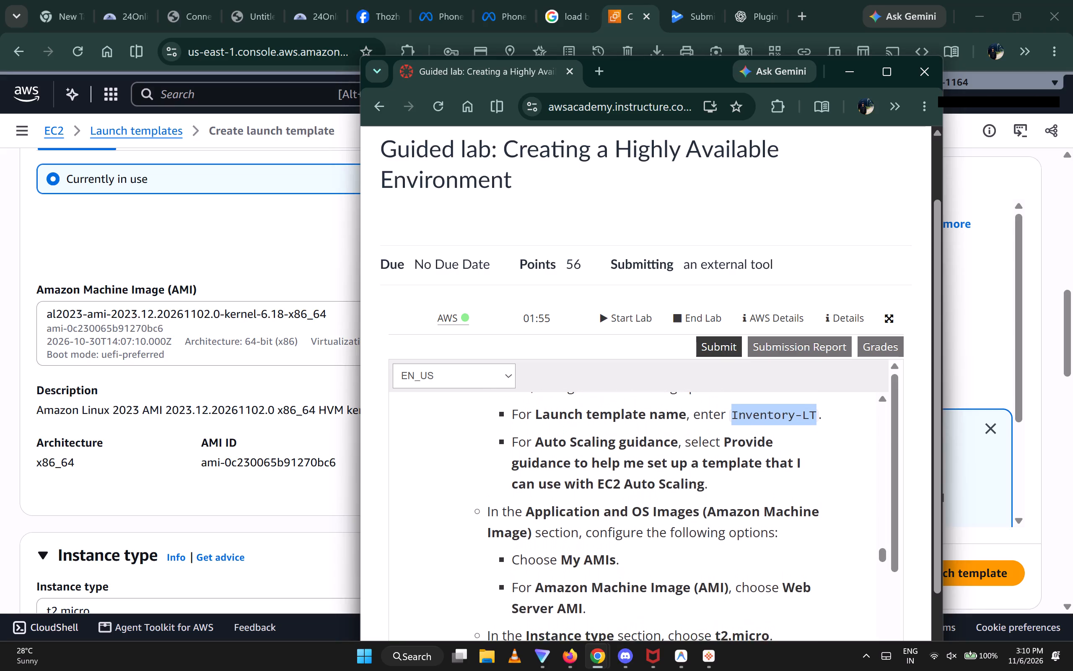
scroll(591, 481, down, 2)
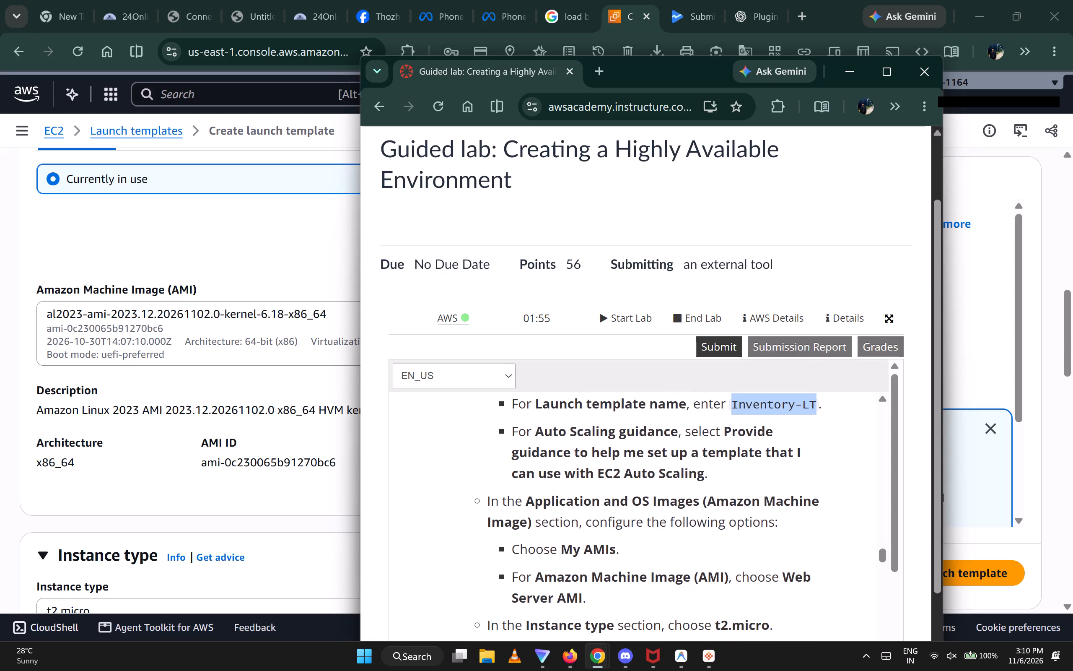
scroll(591, 481, down, 2)
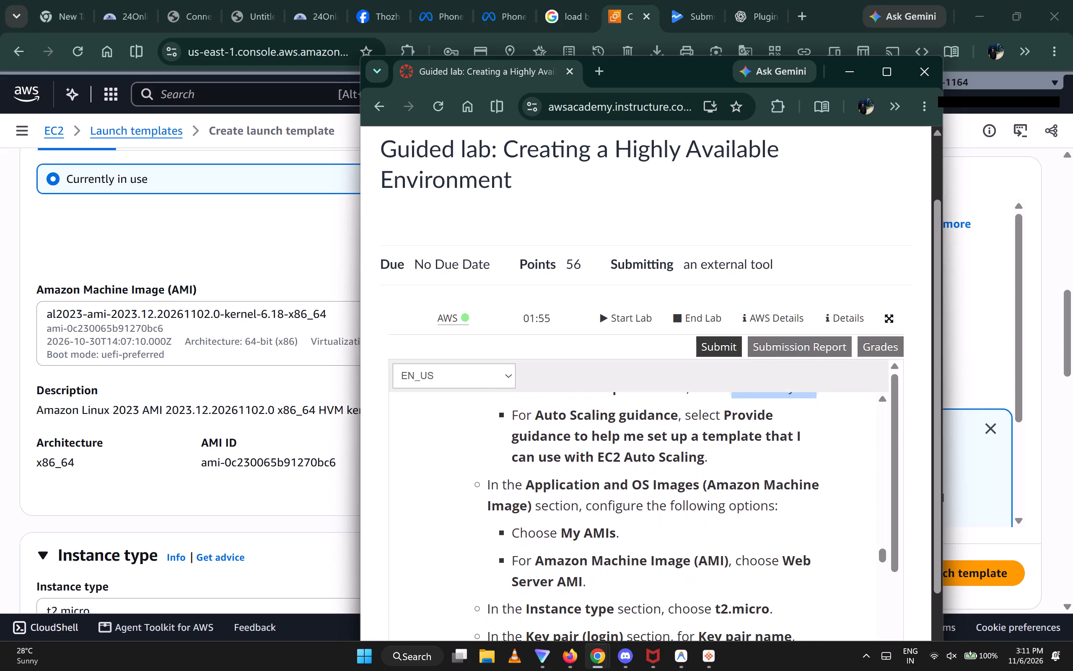
scroll(591, 481, down, 1)
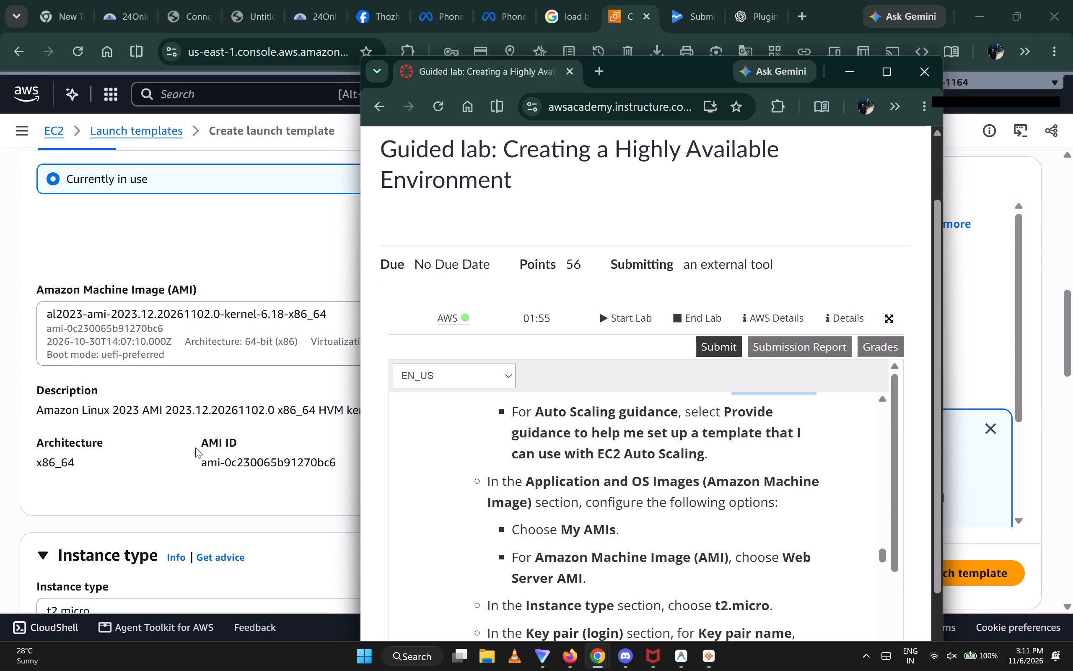
Check the launch template form, keeping the Amazon Linux 2023 AMI currently in use, and create the Inventory-LT launch template.
click(195, 447)
scroll(195, 447, up, 5)
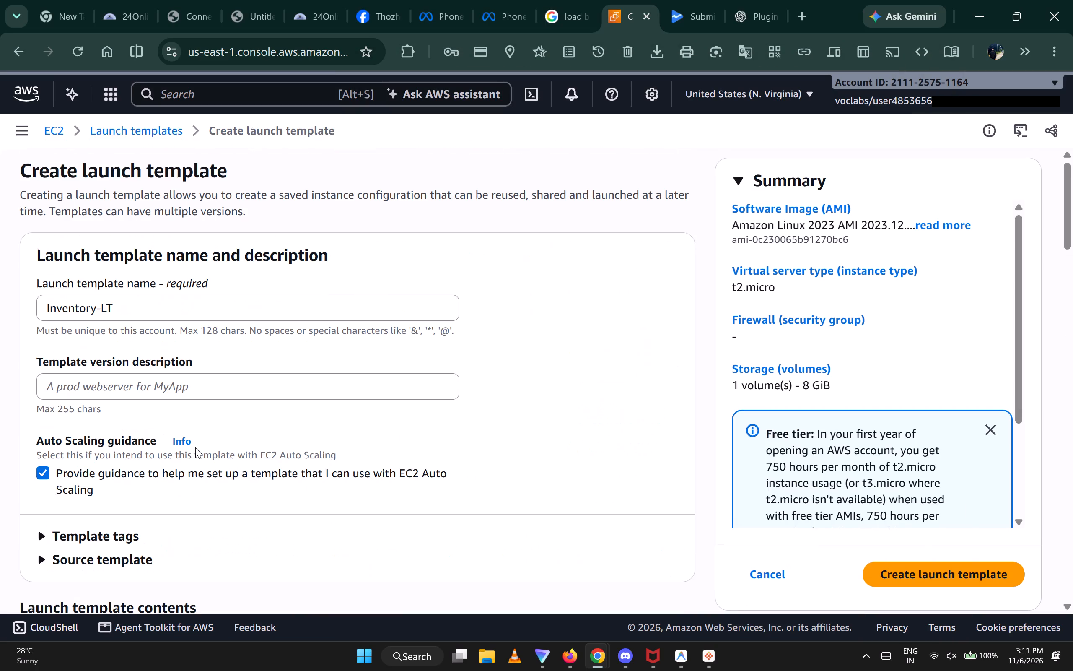
scroll(195, 447, up, 1)
scroll(195, 447, down, 3)
scroll(195, 447, up, 5)
scroll(360, 429, down, 7)
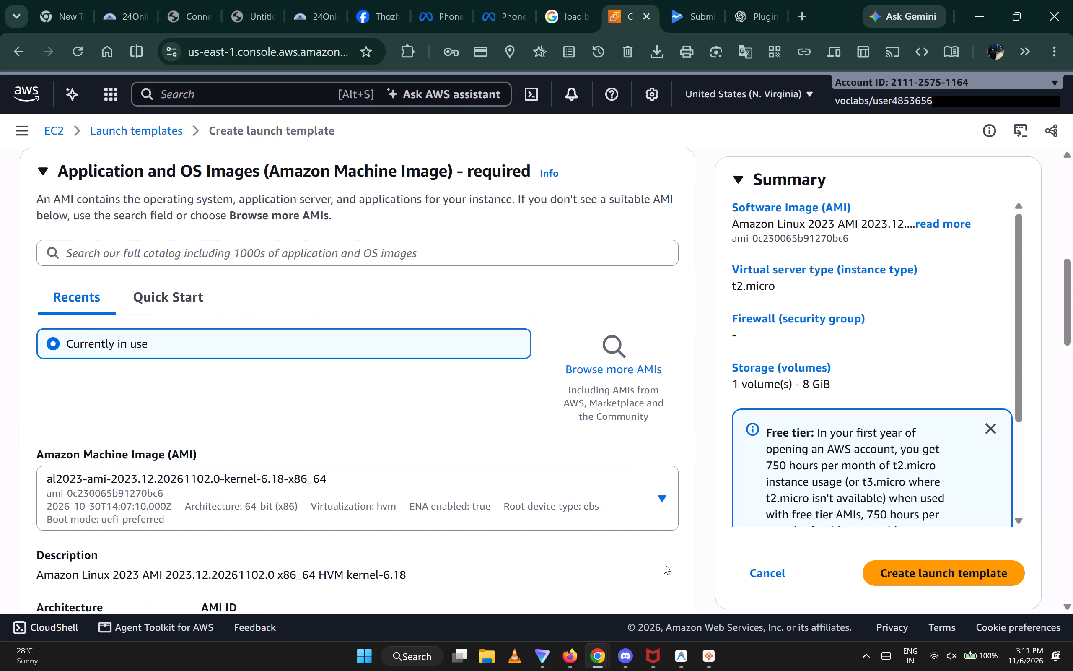
click(885, 571)
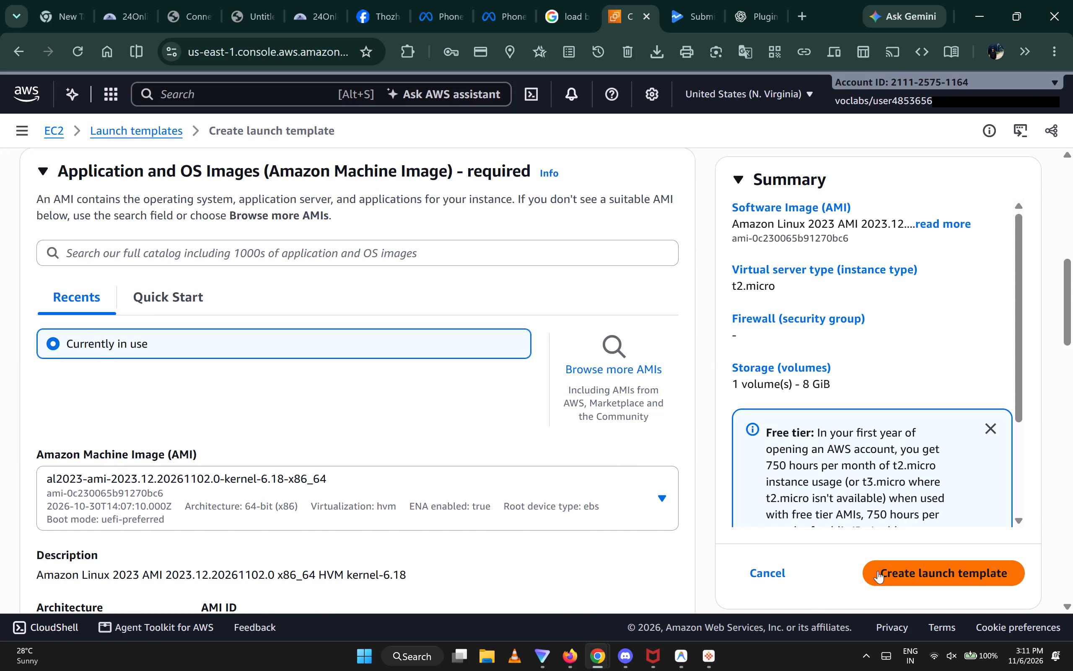
click(894, 574)
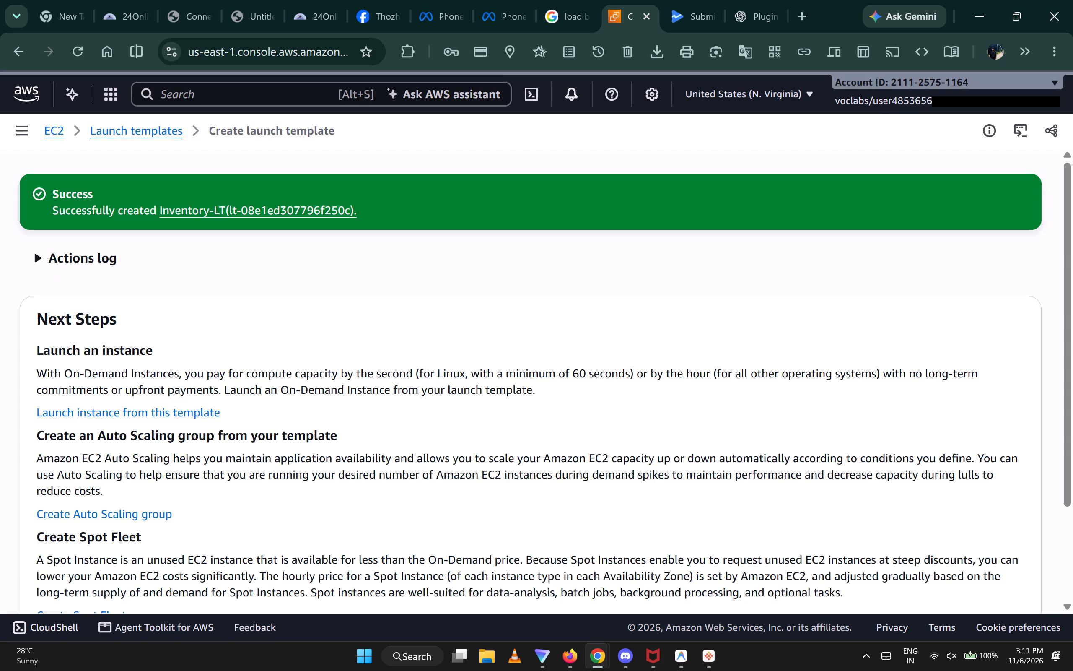
Switch to the lab instructions and reread the launch template's AMI, advanced details and user data script requirements.
key(alt+Tab)
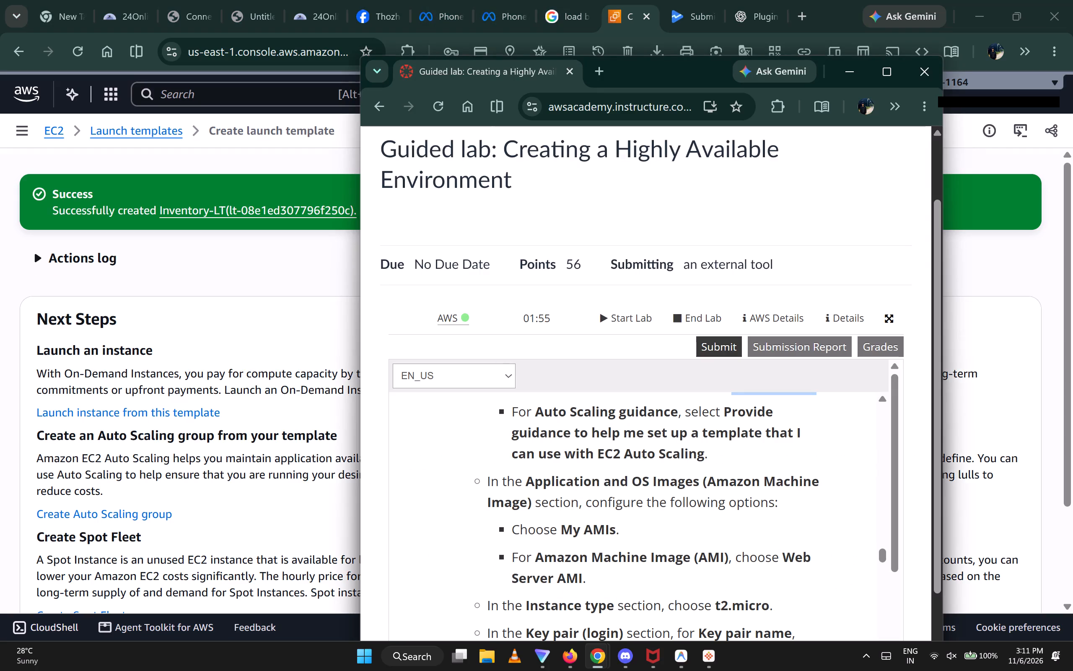
scroll(512, 459, down, 6)
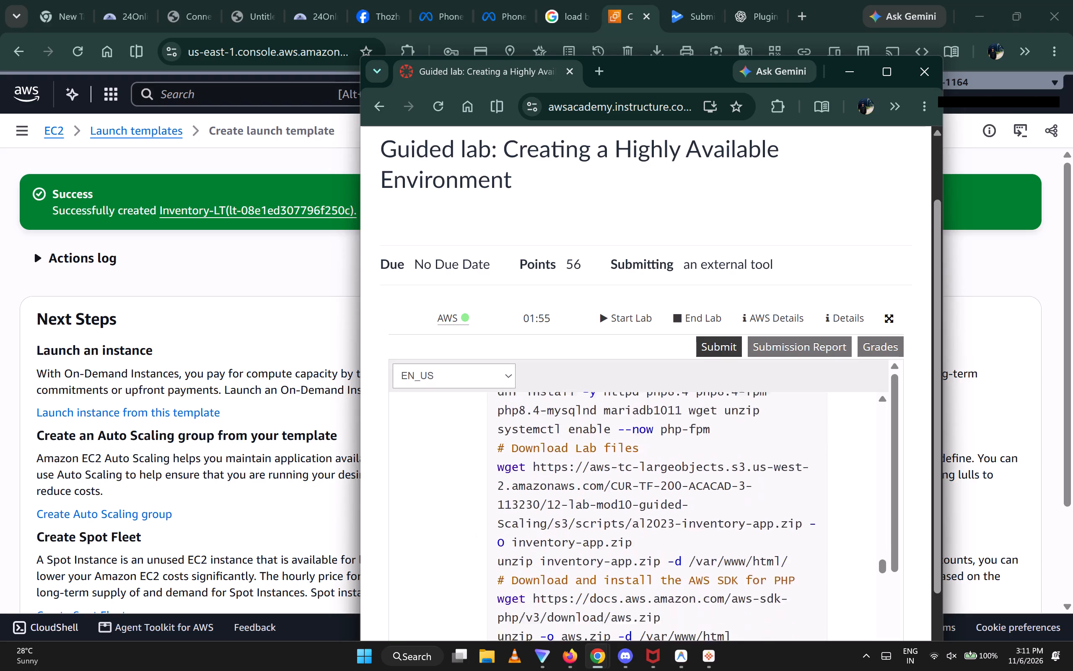
scroll(512, 459, down, 2)
scroll(512, 459, up, 3)
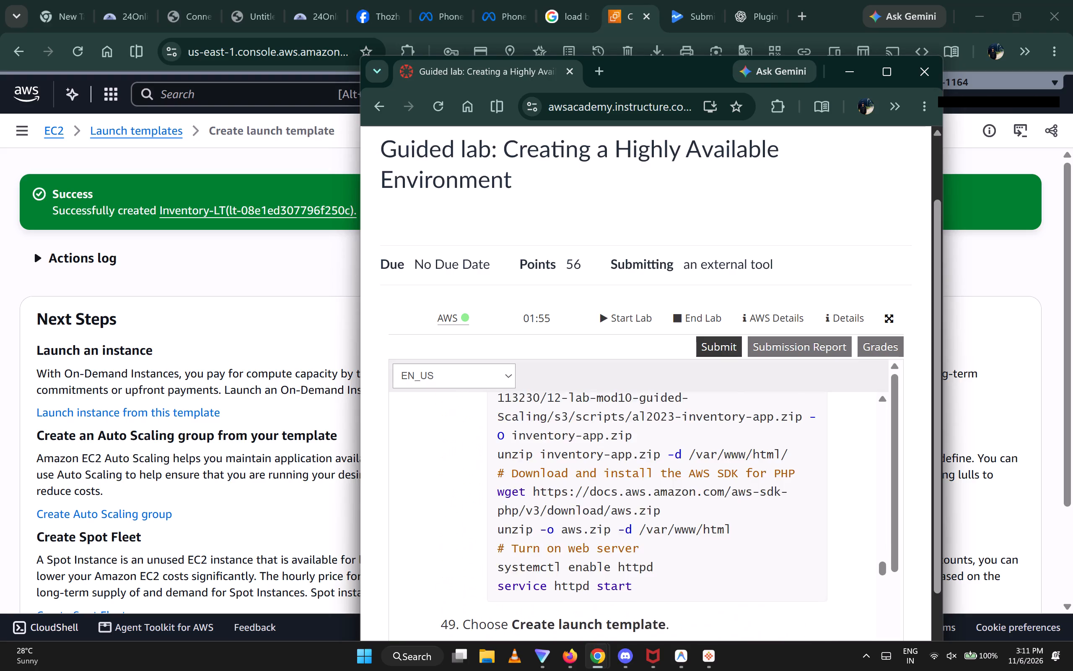
scroll(512, 459, up, 4)
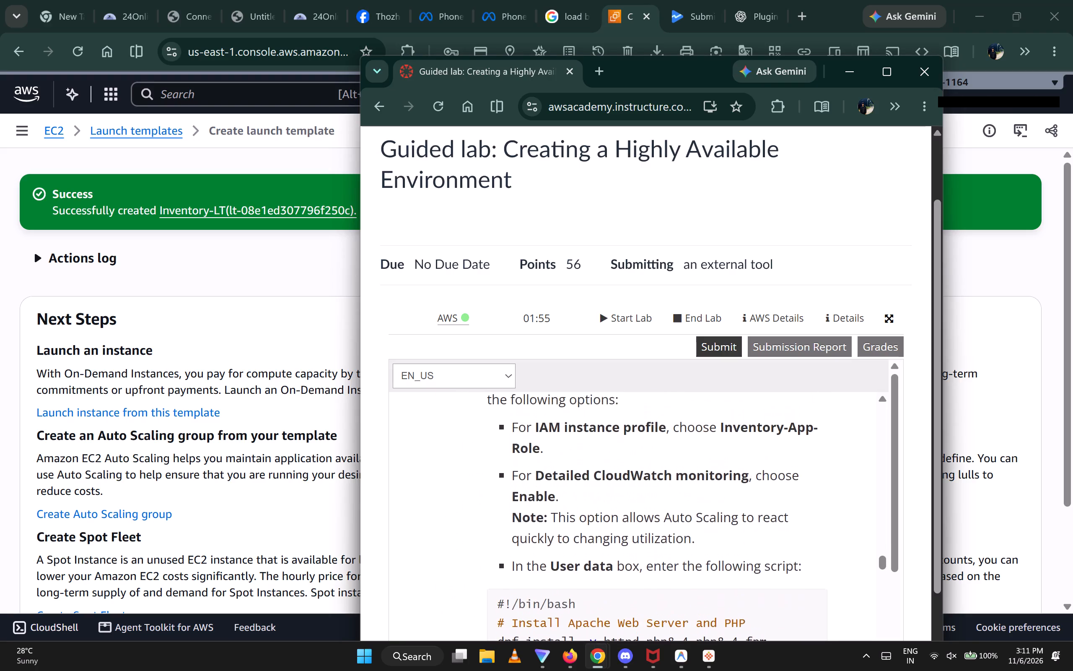
scroll(512, 459, up, 3)
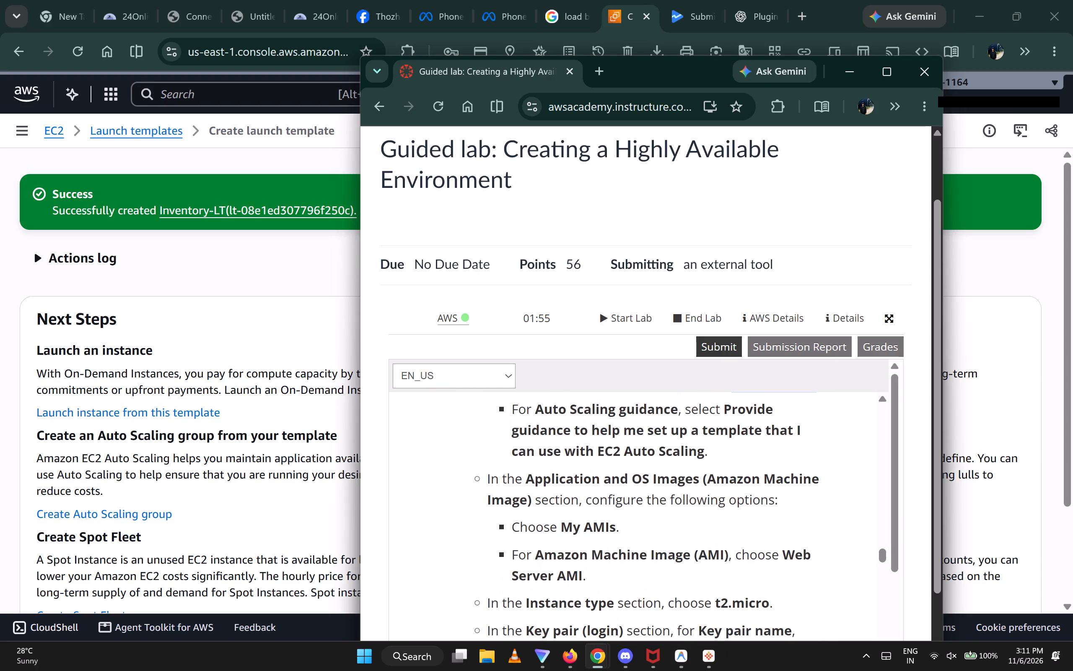
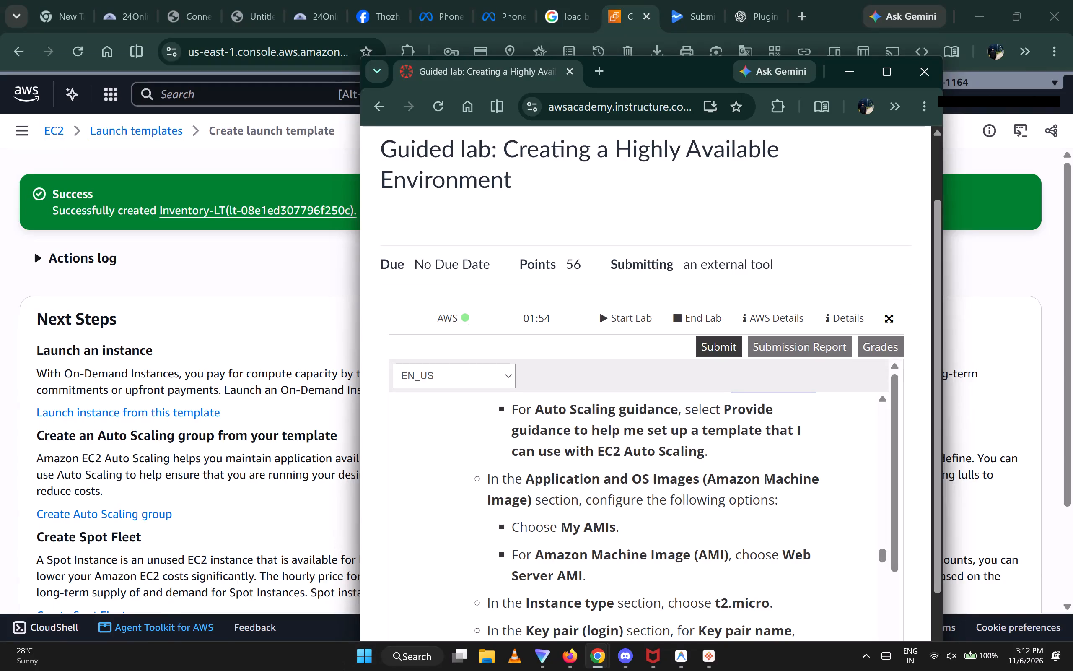
Read lab instructions 49 to 51 on opening the Inventory-LT launch template and creating an Auto Scaling group from it.
scroll(498, 480, down, 2)
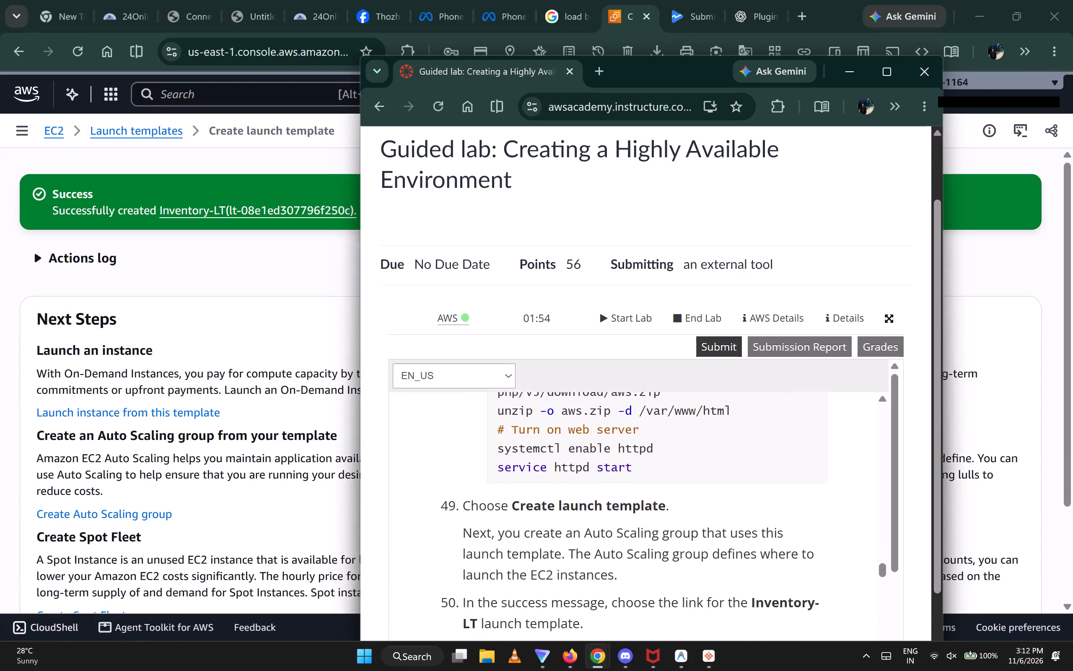
scroll(498, 480, down, 3)
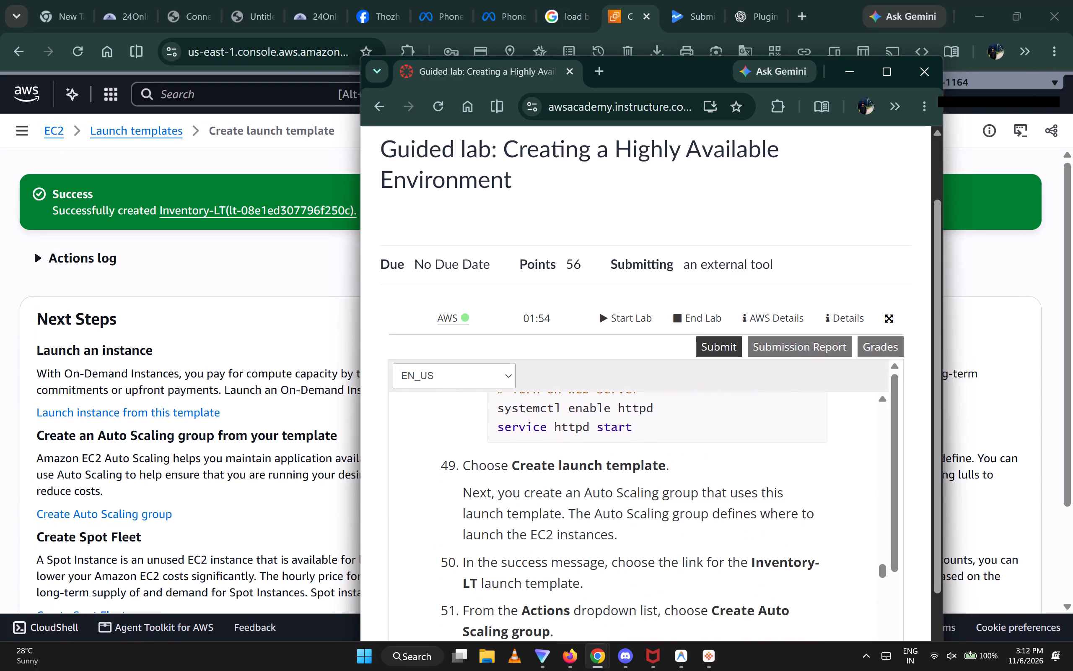